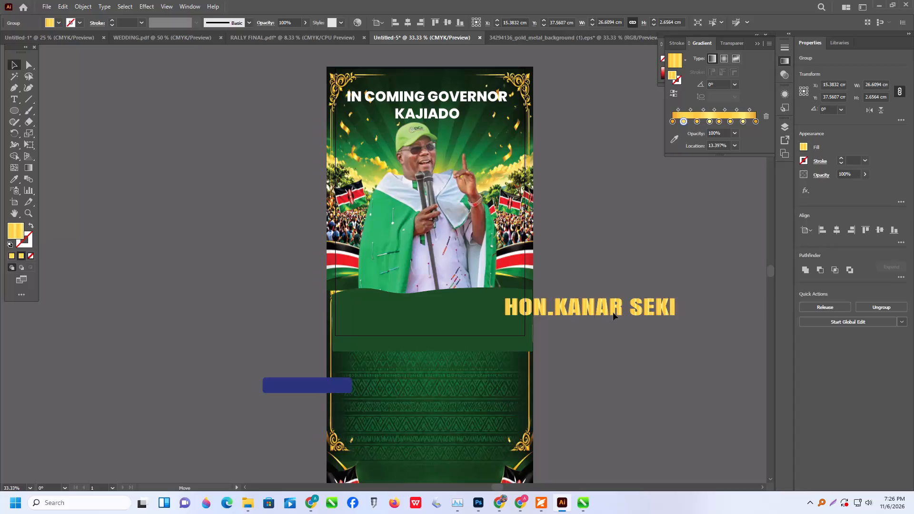
Add a two-line point text reading "HON. SAMUEL" and "KANAR SEKI" on the empty canvas beside the banner.
{"action": "left_click", "coordinate": [627, 346]}
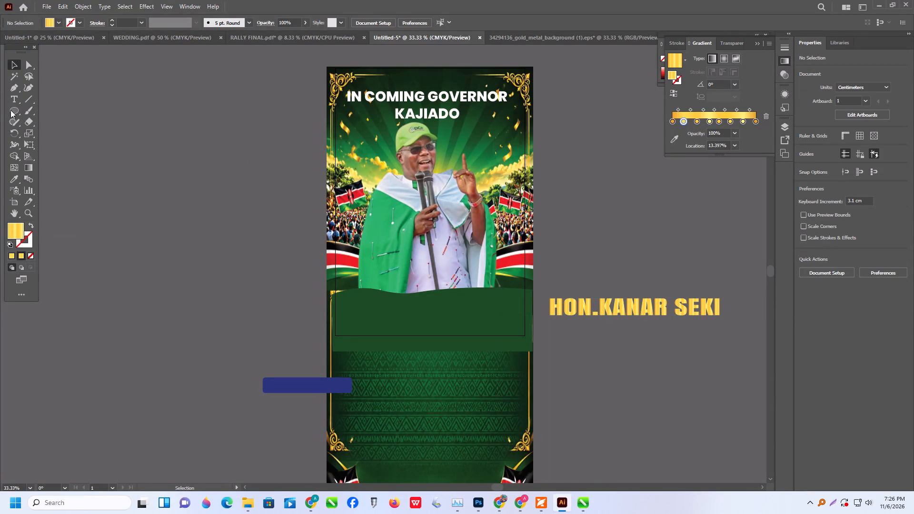
{"action": "left_click", "coordinate": [16, 98]}
{"action": "left_click", "coordinate": [566, 219]}
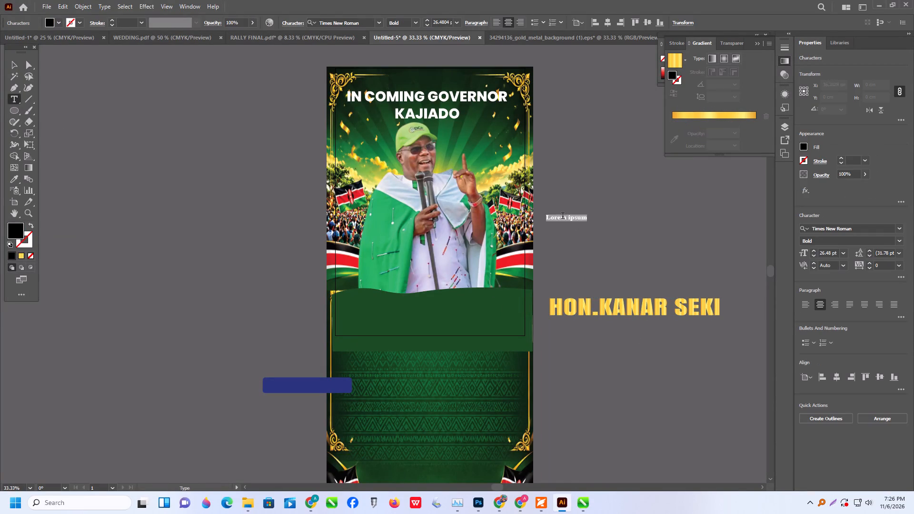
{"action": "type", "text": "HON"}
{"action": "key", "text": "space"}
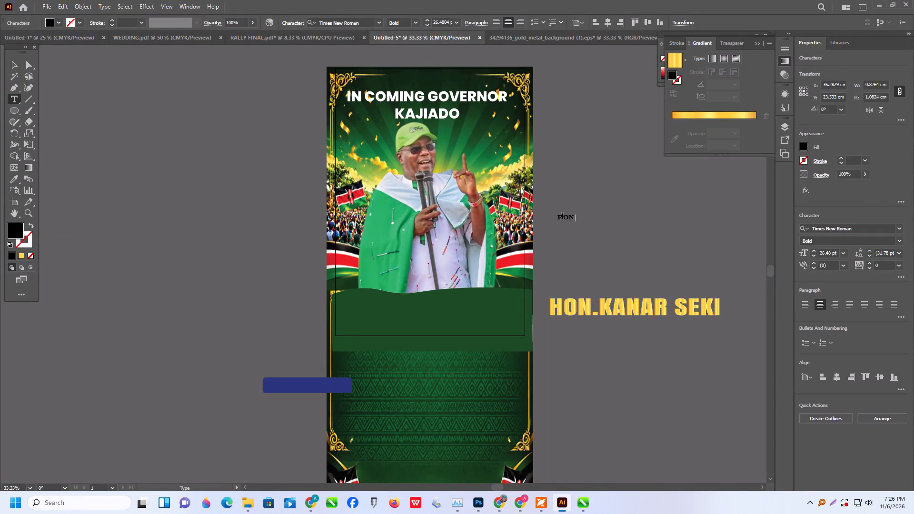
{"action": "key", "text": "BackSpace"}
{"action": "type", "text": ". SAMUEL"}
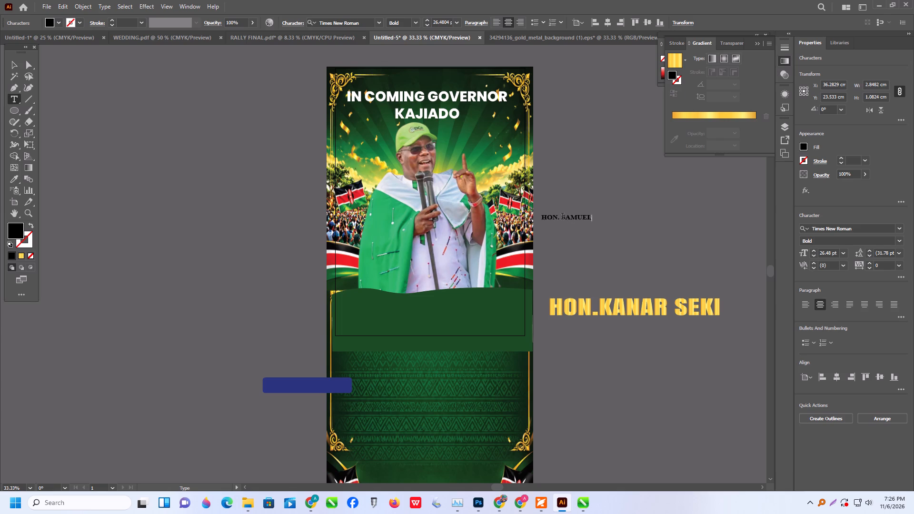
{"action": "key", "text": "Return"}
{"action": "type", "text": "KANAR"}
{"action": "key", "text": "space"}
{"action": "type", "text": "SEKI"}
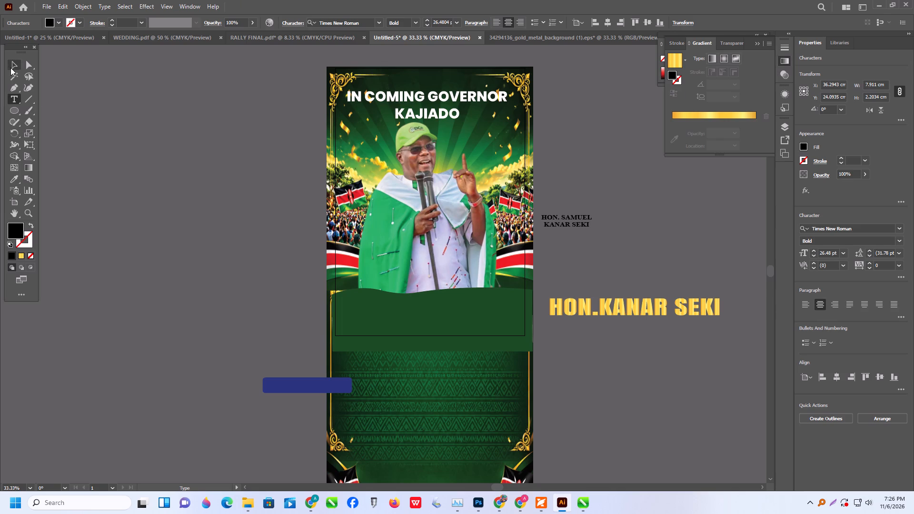
Enlarge the new two-line name text to about 87 pt and set its font to Anton.
{"action": "left_click", "coordinate": [15, 63]}
{"action": "left_click_drag", "start_coordinate": [592, 231], "coordinate": [705, 276], "text": "shift"}
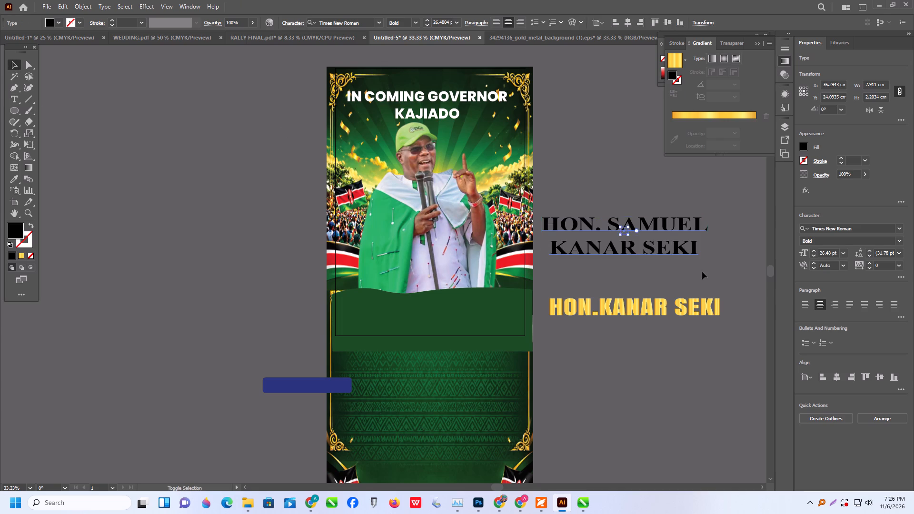
{"action": "left_click", "coordinate": [378, 25]}
{"action": "left_click", "coordinate": [449, 79]}
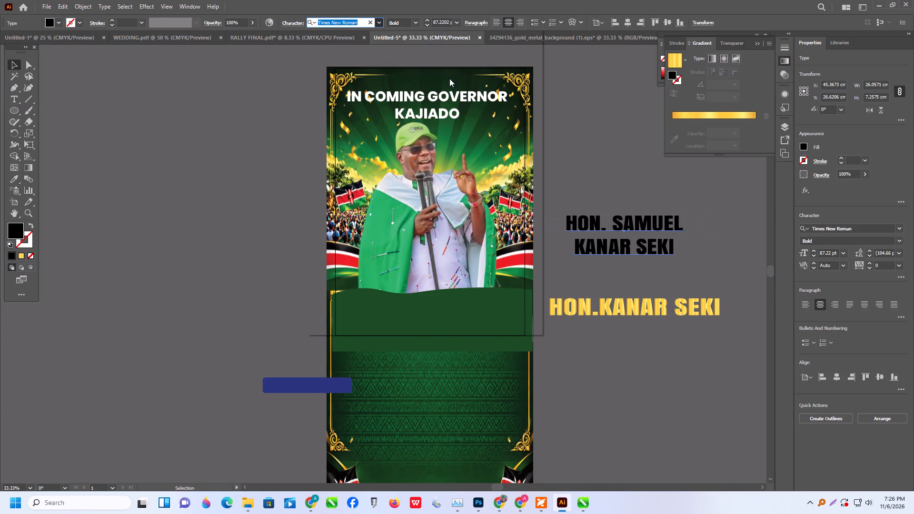
Move the two-line name text onto the green band below the candidate's photo.
{"action": "left_click_drag", "start_coordinate": [590, 224], "coordinate": [390, 300]}
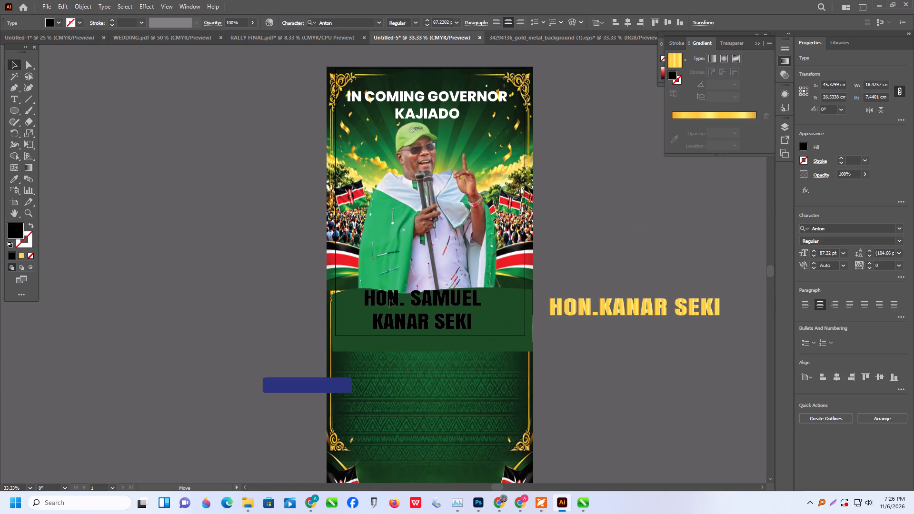
{"action": "left_click_drag", "start_coordinate": [390, 300], "coordinate": [392, 301]}
Stretch the white wave shape upward to about 12.1 cm high and lay the green band over it, leaving a white edge on top.
{"action": "left_click_drag", "start_coordinate": [496, 312], "coordinate": [494, 304]}
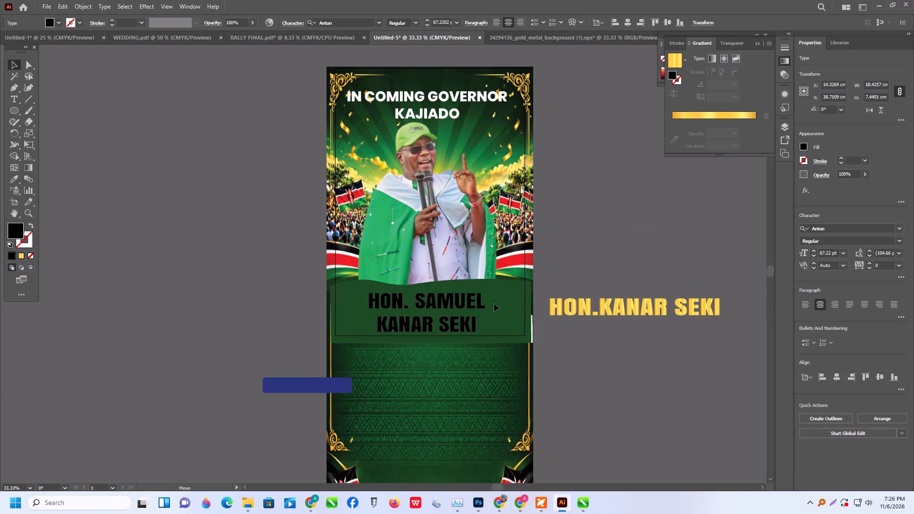
{"action": "left_click_drag", "start_coordinate": [494, 304], "coordinate": [542, 403]}
{"action": "left_click", "coordinate": [516, 329]}
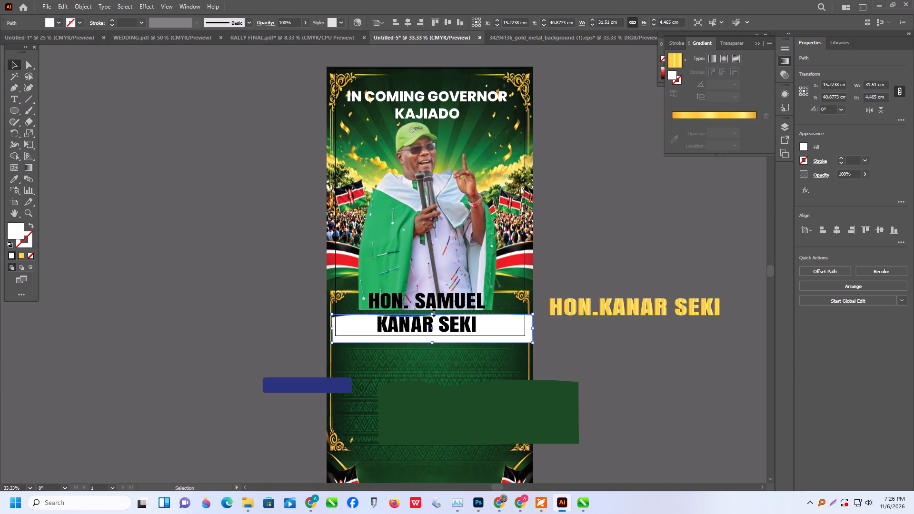
{"action": "left_click_drag", "start_coordinate": [432, 314], "coordinate": [429, 265]}
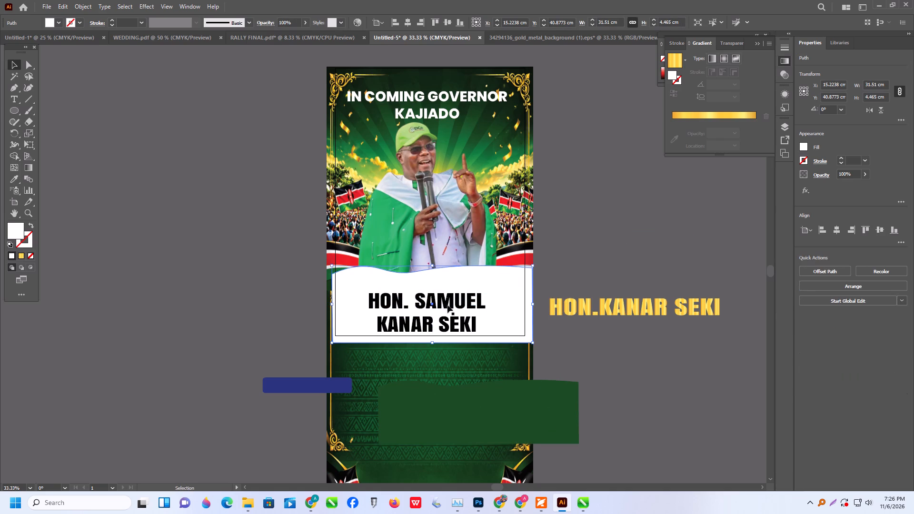
{"action": "left_click_drag", "start_coordinate": [479, 411], "coordinate": [433, 300]}
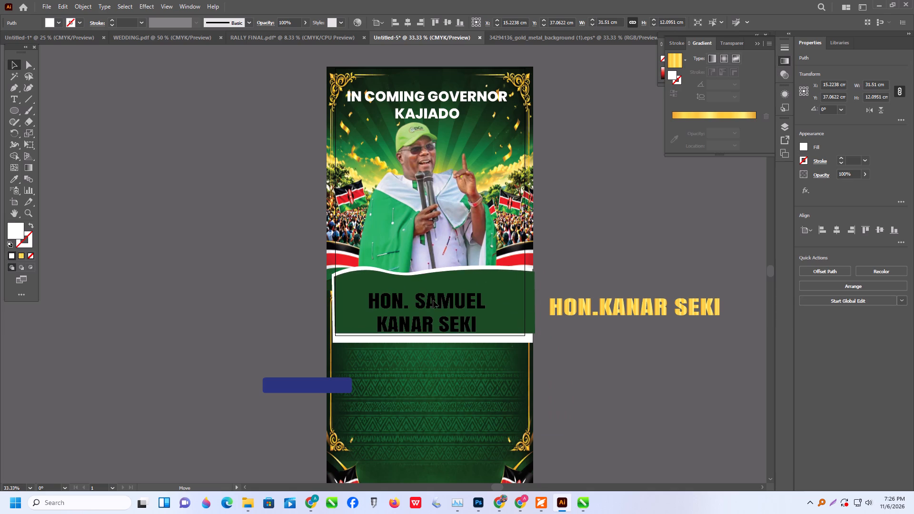
{"action": "left_click_drag", "start_coordinate": [433, 300], "coordinate": [432, 300]}
Enlarge the name text to about 106.5 pt and reposition it within the green band.
{"action": "left_click", "coordinate": [464, 304]}
{"action": "left_click_drag", "start_coordinate": [467, 307], "coordinate": [469, 295]}
{"action": "left_click_drag", "start_coordinate": [487, 326], "coordinate": [515, 341], "text": "shift"}
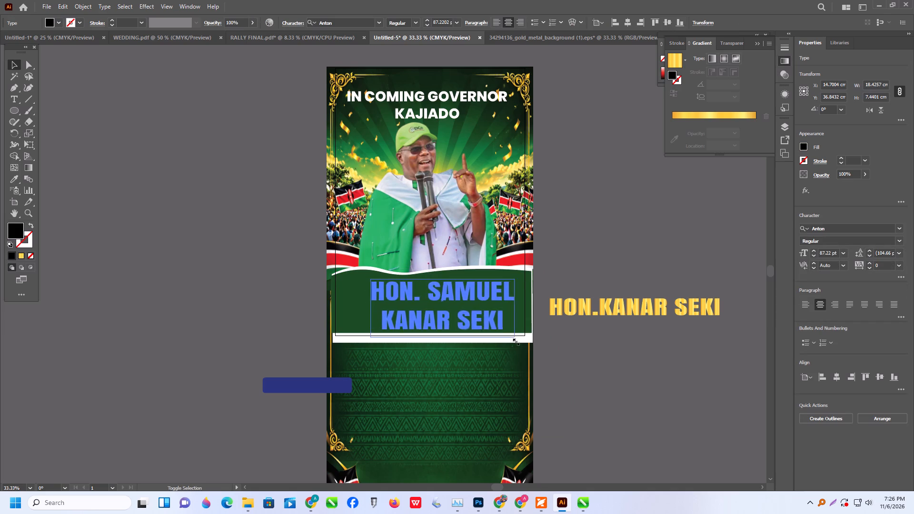
{"action": "left_click_drag", "start_coordinate": [515, 341], "coordinate": [512, 340], "text": "shift"}
{"action": "left_click_drag", "start_coordinate": [463, 319], "coordinate": [455, 316]}
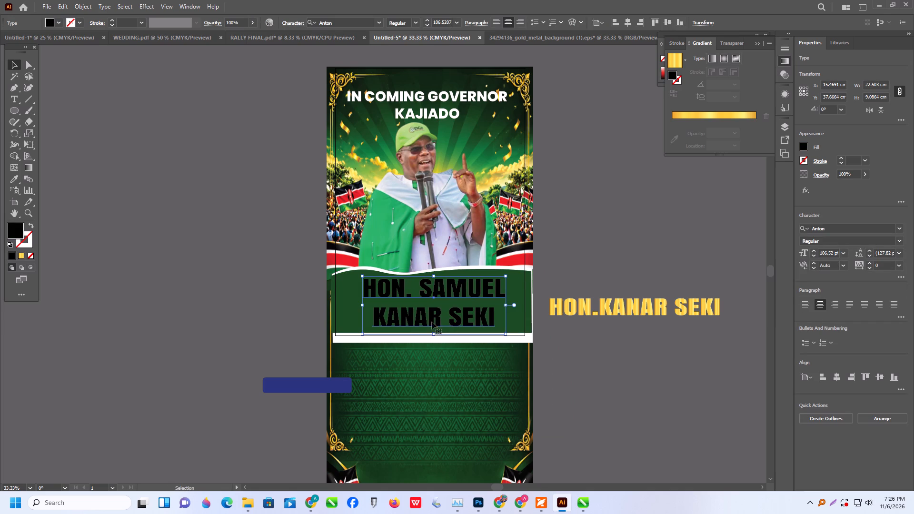
Reduce the leading of the name text to 107 pt.
{"action": "scroll", "coordinate": [883, 253], "scroll_direction": "down", "scroll_amount": 5}
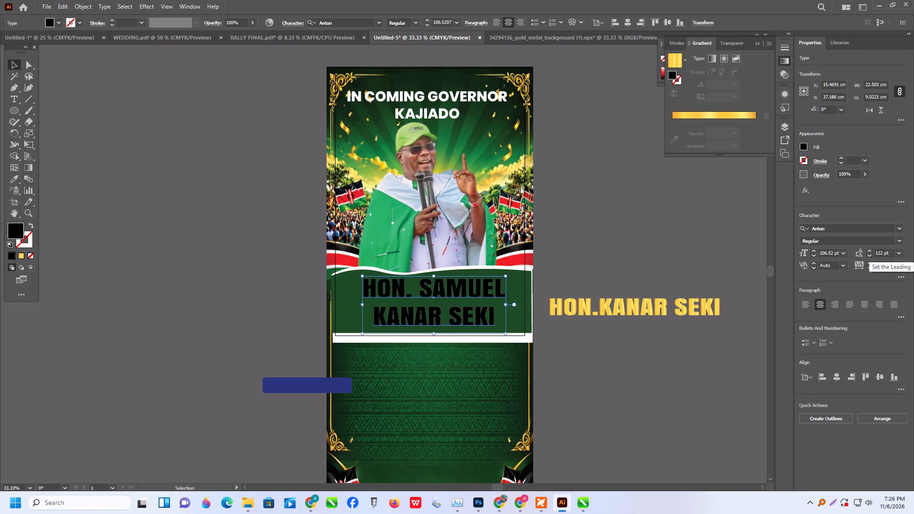
{"action": "scroll", "coordinate": [890, 253], "scroll_direction": "down", "scroll_amount": 3}
{"action": "scroll", "coordinate": [890, 253], "scroll_direction": "up", "scroll_amount": 1}
{"action": "scroll", "coordinate": [890, 253], "scroll_direction": "down", "scroll_amount": 17}
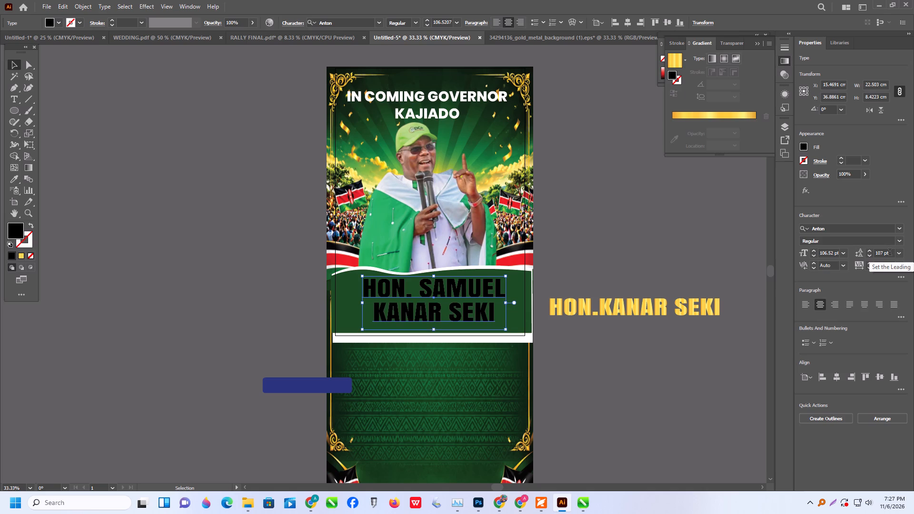
Enlarge the name text slightly further to about 113.9 pt, about 24 cm wide, and deselect everything.
{"action": "left_click_drag", "start_coordinate": [362, 304], "coordinate": [354, 306], "text": "shift"}
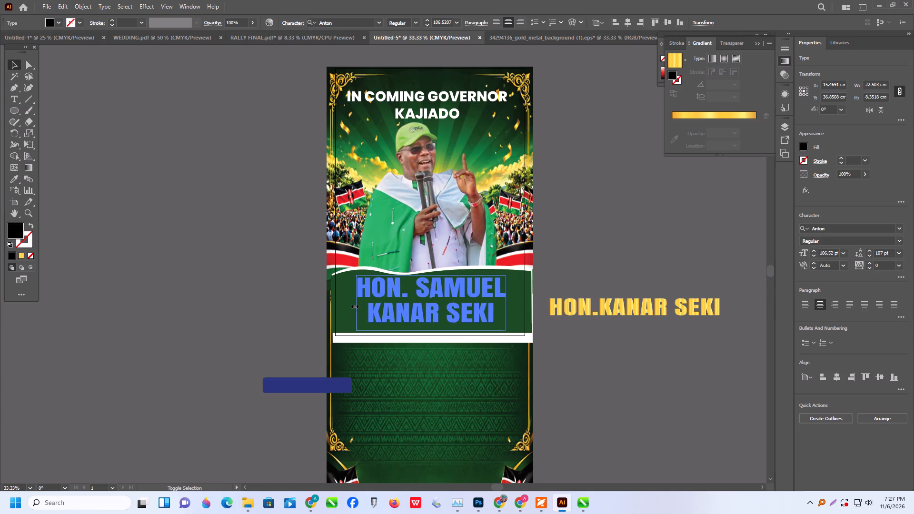
{"action": "left_click_drag", "start_coordinate": [354, 306], "coordinate": [352, 306], "text": "shift"}
{"action": "left_click", "coordinate": [438, 215]}
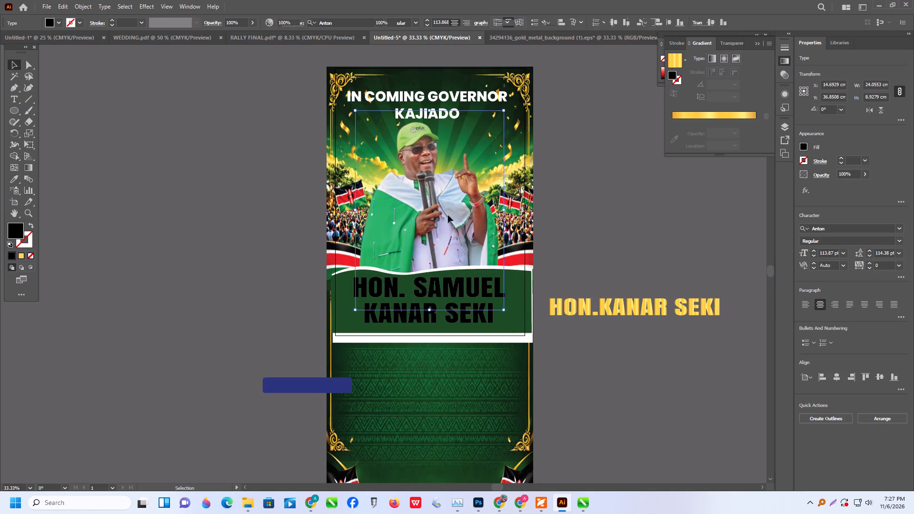
{"action": "left_click", "coordinate": [614, 213]}
Convert the two-line name text to outlines and nudge it slightly lower in the green band.
{"action": "left_click", "coordinate": [457, 310]}
{"action": "right_click", "coordinate": [456, 310]}
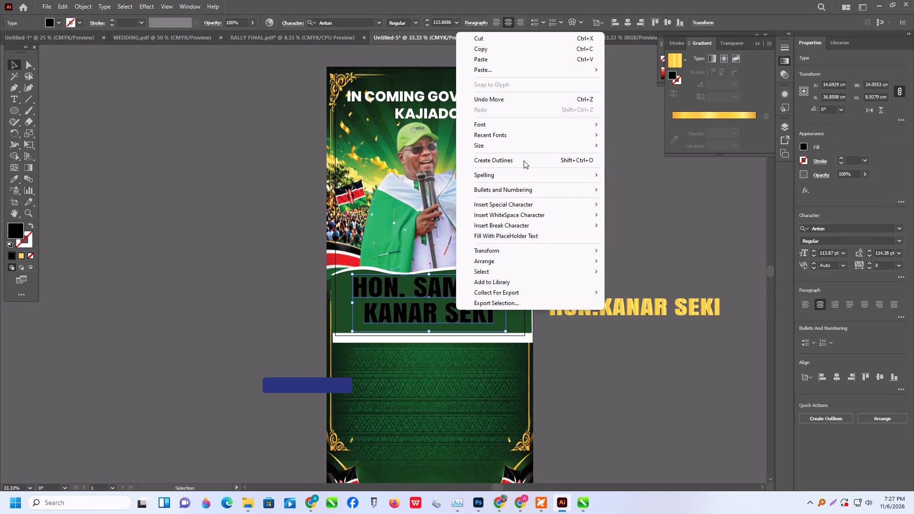
{"action": "left_click", "coordinate": [524, 160]}
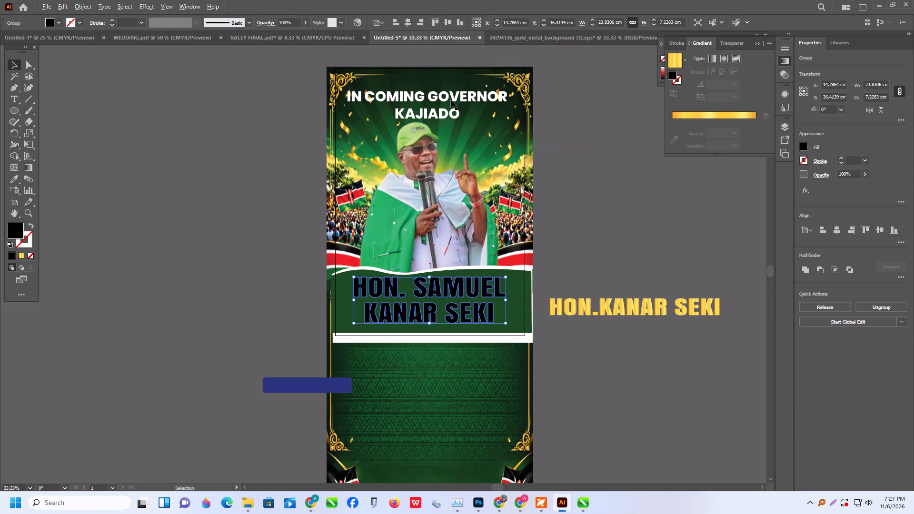
{"action": "left_click", "coordinate": [451, 288]}
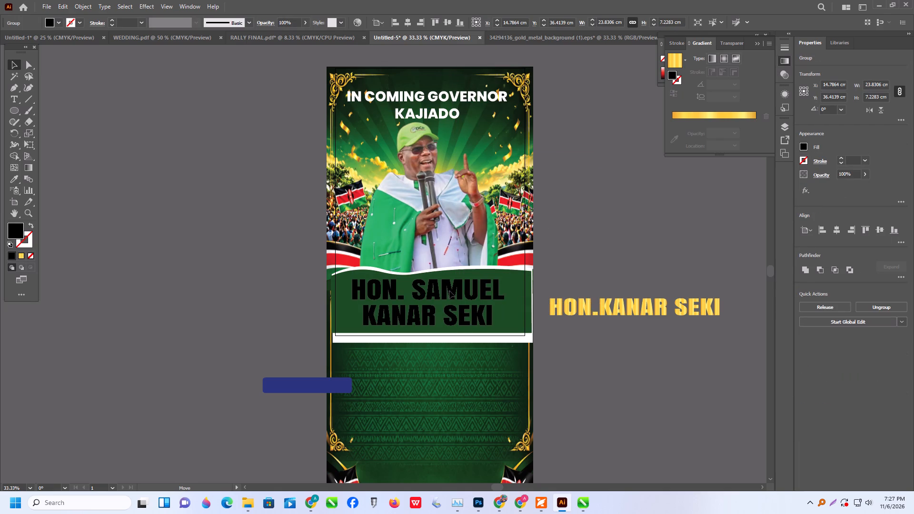
Extend the green band's bottom edge downward to cover the white strip beneath it.
{"action": "left_click", "coordinate": [347, 330]}
{"action": "left_click", "coordinate": [344, 320]}
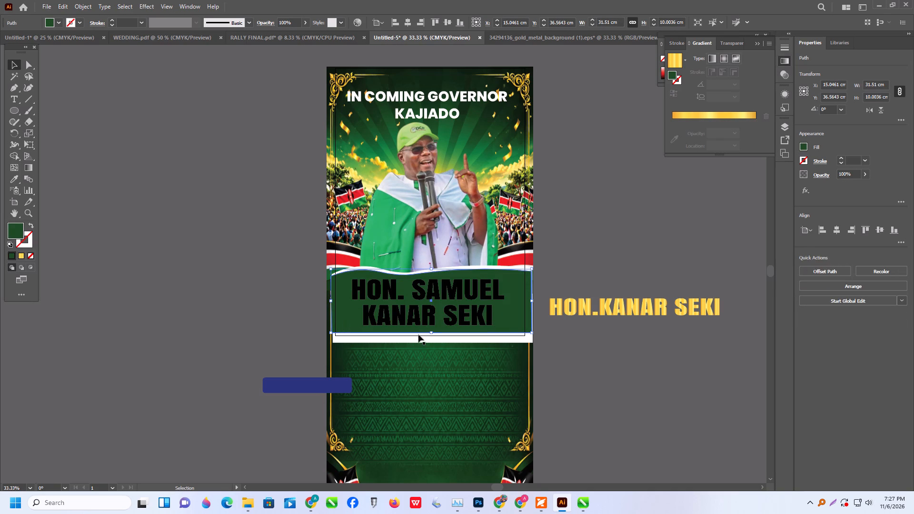
{"action": "left_click_drag", "start_coordinate": [433, 334], "coordinate": [431, 343]}
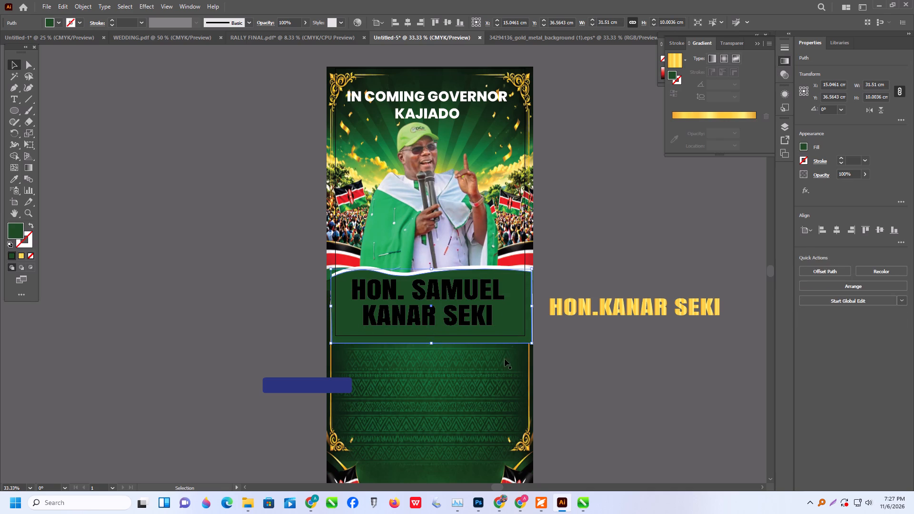
Widen the outlined name to about 24.7 cm and centre it horizontally on the banner.
{"action": "left_click_drag", "start_coordinate": [611, 399], "coordinate": [606, 396]}
{"action": "left_click", "coordinate": [480, 316]}
{"action": "left_click_drag", "start_coordinate": [504, 304], "coordinate": [507, 305]}
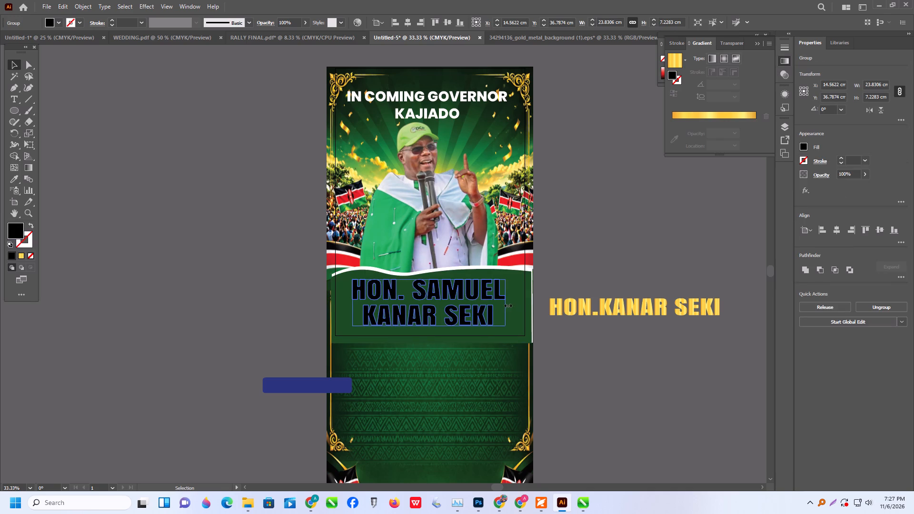
{"action": "left_click_drag", "start_coordinate": [507, 305], "coordinate": [510, 306]}
{"action": "left_click", "coordinate": [835, 227]}
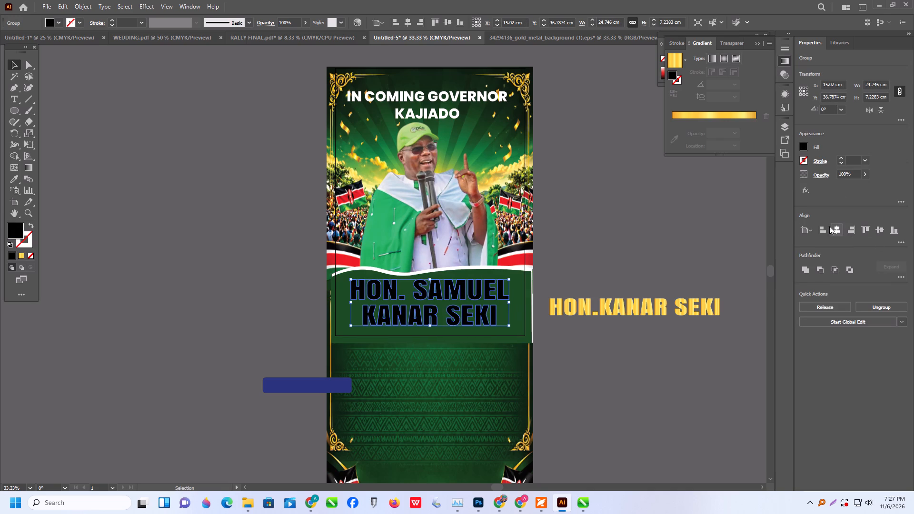
Apply the gold gradient sampled from the spare "HON.KANAR SEKI" text to the outlined two-line name.
{"action": "left_click", "coordinate": [18, 179]}
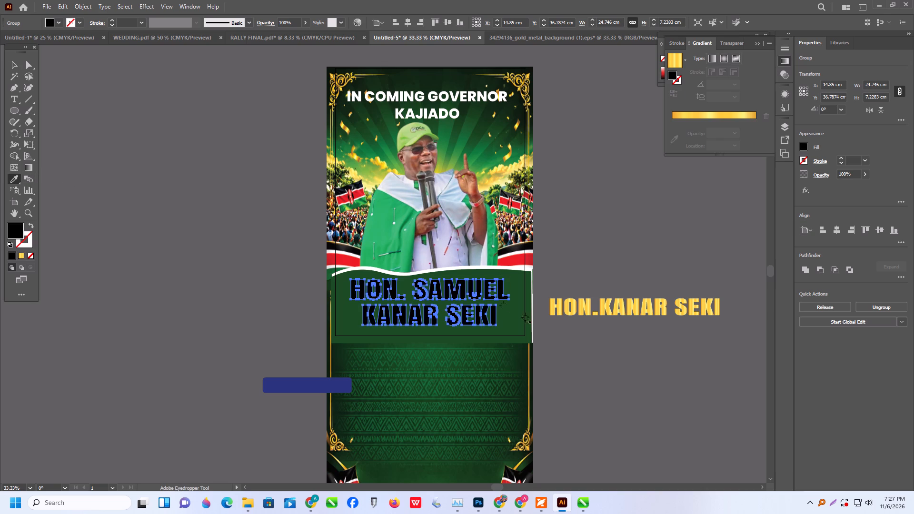
{"action": "left_click", "coordinate": [566, 309]}
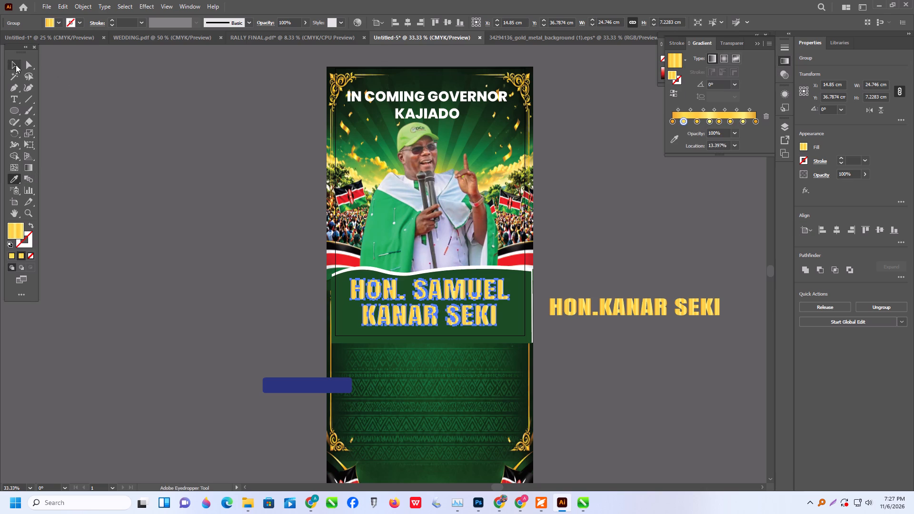
{"action": "left_click", "coordinate": [16, 65]}
{"action": "left_click", "coordinate": [159, 163]}
{"action": "left_click", "coordinate": [202, 203]}
Delete the spare gold "HON.KANAR SEKI" text and the blue rounded bar beside the banner.
{"action": "scroll", "coordinate": [421, 314], "scroll_direction": "up", "scroll_amount": 2}
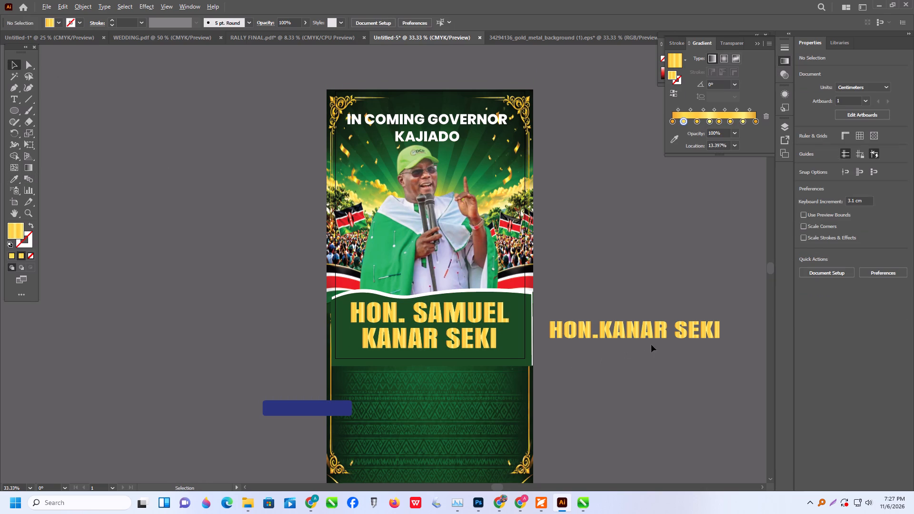
{"action": "left_click", "coordinate": [669, 342]}
{"action": "left_click_drag", "start_coordinate": [600, 265], "coordinate": [676, 362]}
{"action": "key", "text": "Delete"}
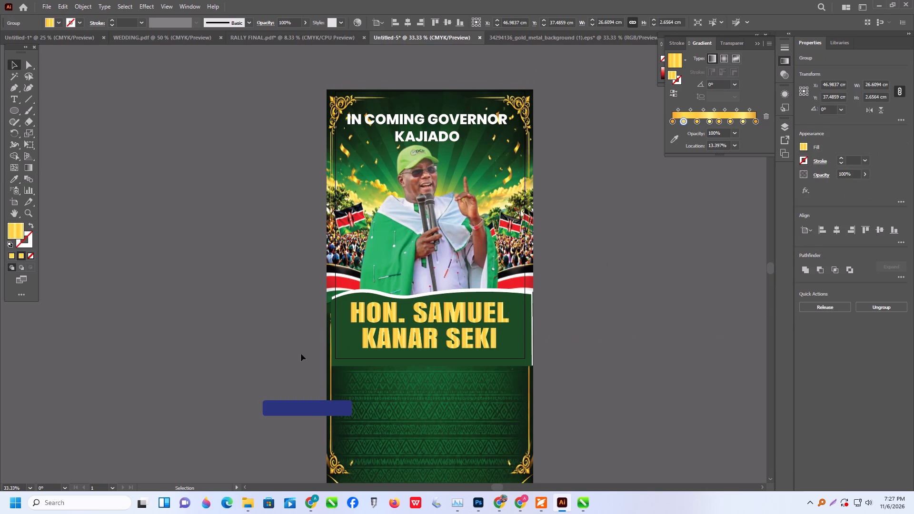
{"action": "left_click_drag", "start_coordinate": [257, 380], "coordinate": [290, 435]}
{"action": "key", "text": "Delete"}
{"action": "left_click", "coordinate": [215, 168]}
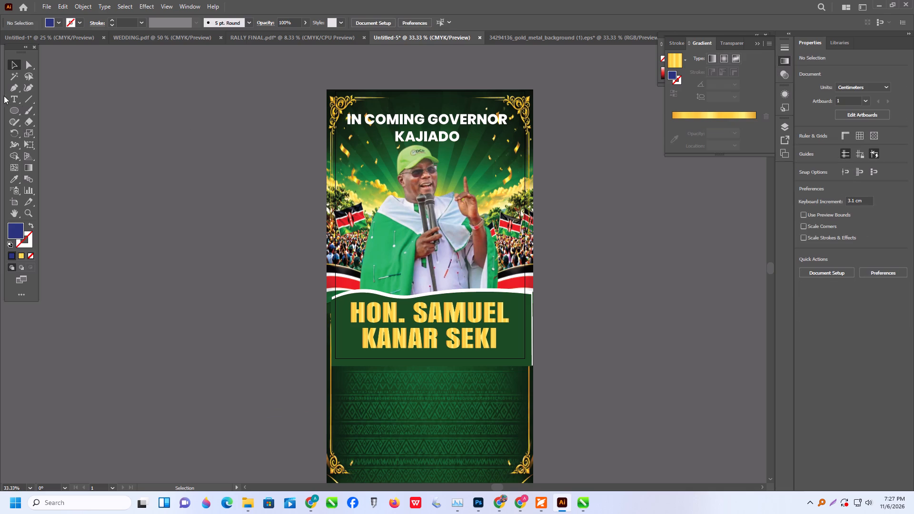
Draw a rectangle over the upper banner, from the artboard's top edge to just below the green name band.
{"action": "left_click", "coordinate": [18, 109]}
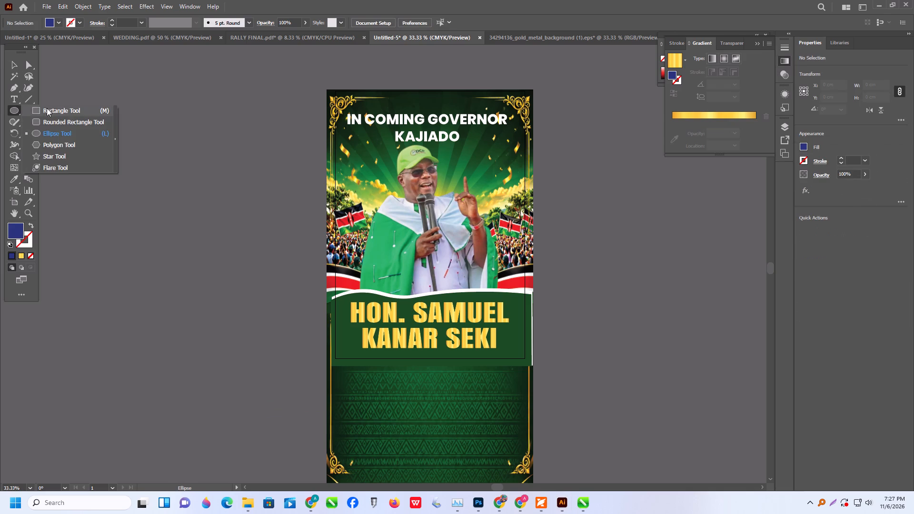
{"action": "left_click", "coordinate": [47, 108]}
{"action": "left_click_drag", "start_coordinate": [335, 90], "coordinate": [521, 320]}
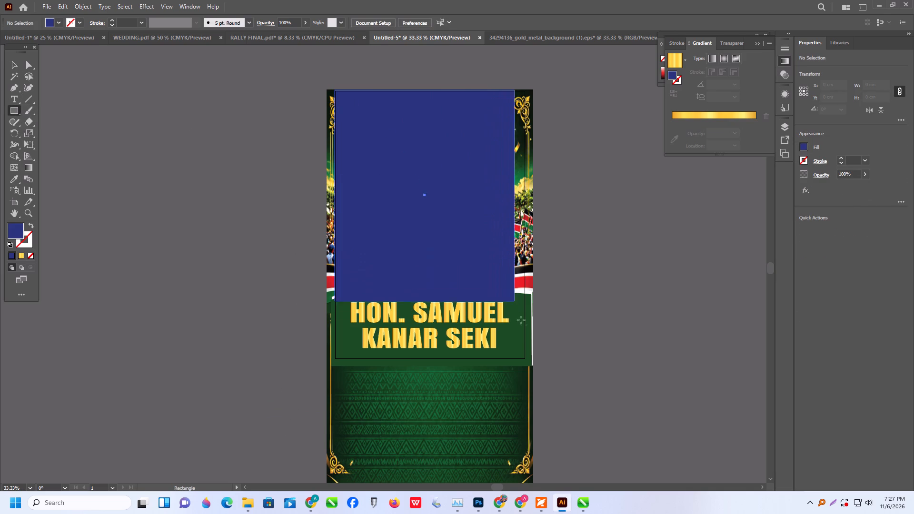
{"action": "left_click_drag", "start_coordinate": [521, 320], "coordinate": [529, 367]}
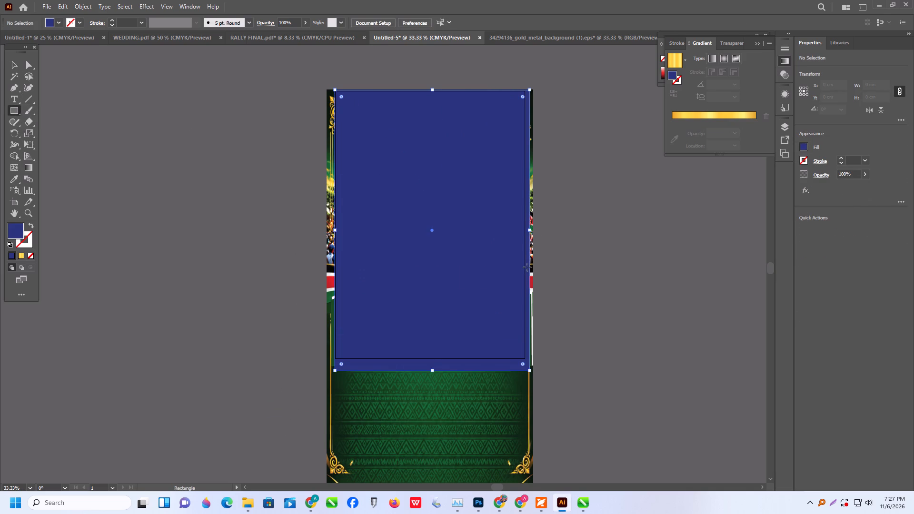
Trim the blue rectangle's top and right edges to the artboard, making it about 29.9 cm wide.
{"action": "key", "text": "space"}
{"action": "scroll", "coordinate": [414, 87], "scroll_direction": "up", "scroll_amount": 3, "text": "alt"}
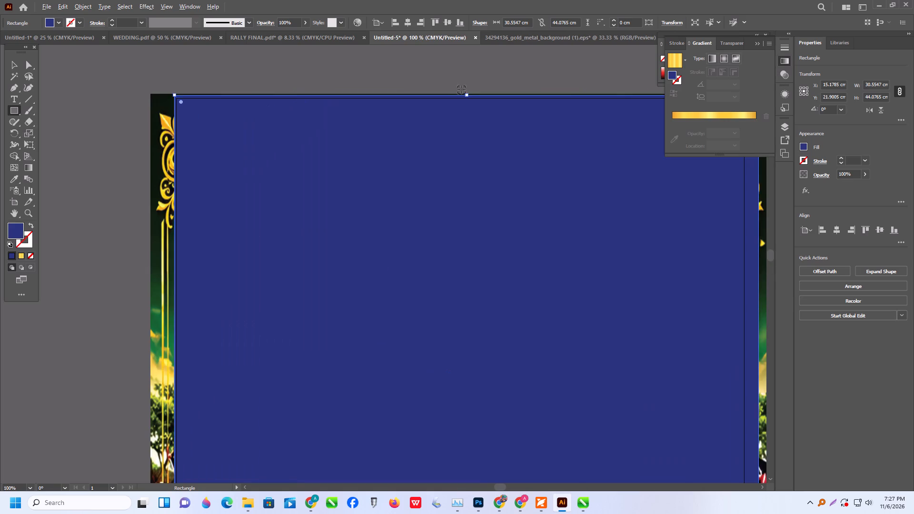
{"action": "scroll", "coordinate": [464, 96], "scroll_direction": "up", "scroll_amount": 2, "text": "alt"}
{"action": "left_click_drag", "start_coordinate": [465, 94], "coordinate": [466, 101]}
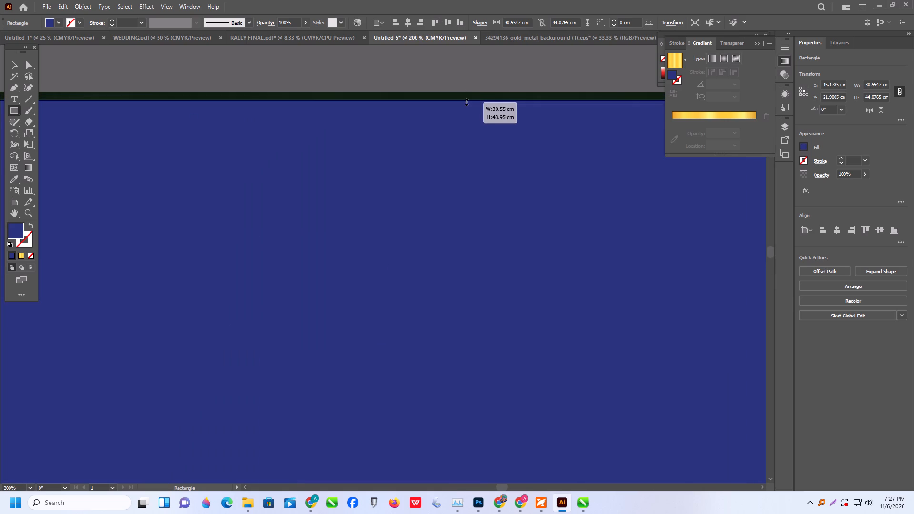
{"action": "left_click_drag", "start_coordinate": [466, 101], "coordinate": [465, 101]}
{"action": "scroll", "coordinate": [262, 188], "scroll_direction": "down", "scroll_amount": 4, "text": "alt"}
{"action": "scroll", "coordinate": [441, 273], "scroll_direction": "down", "scroll_amount": 4}
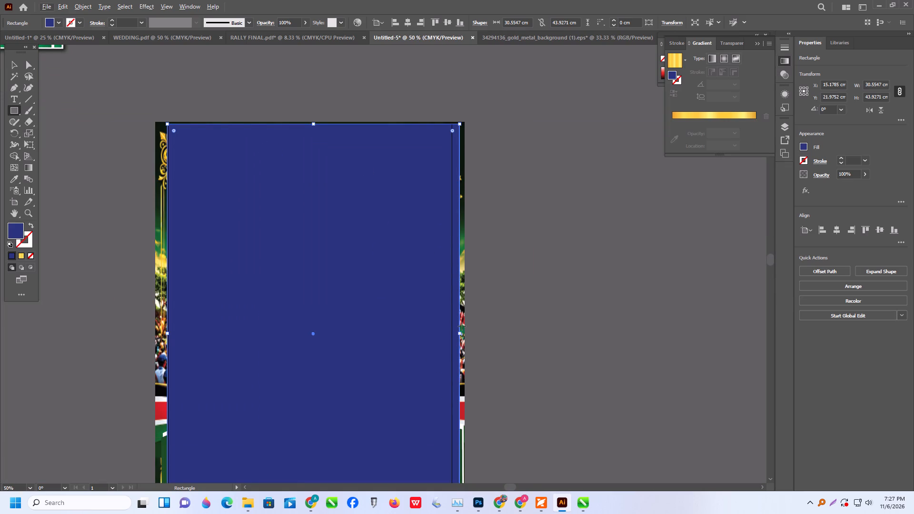
{"action": "left_click_drag", "start_coordinate": [460, 335], "coordinate": [453, 338]}
Raise the blue rectangle's bottom edge to the artboard's bottom edge, making it about 42 cm high.
{"action": "scroll", "coordinate": [450, 313], "scroll_direction": "down", "scroll_amount": 4}
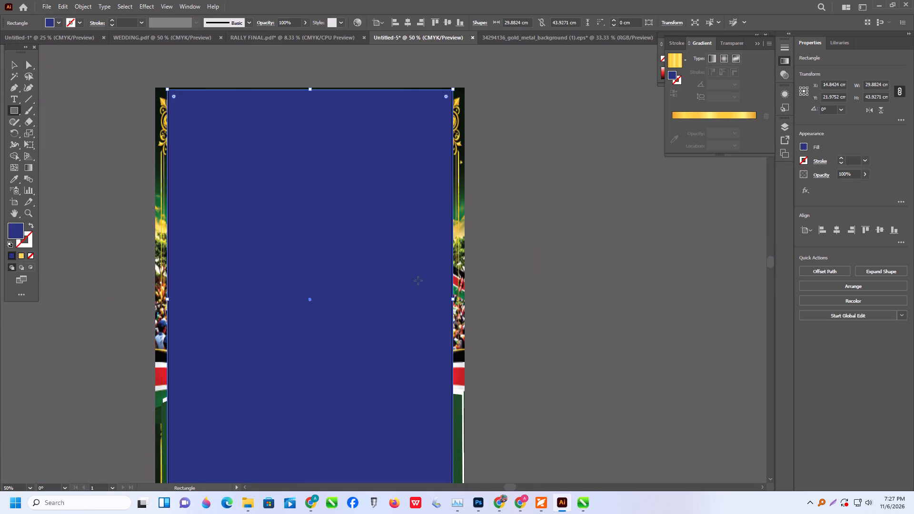
{"action": "scroll", "coordinate": [418, 280], "scroll_direction": "down", "scroll_amount": 8}
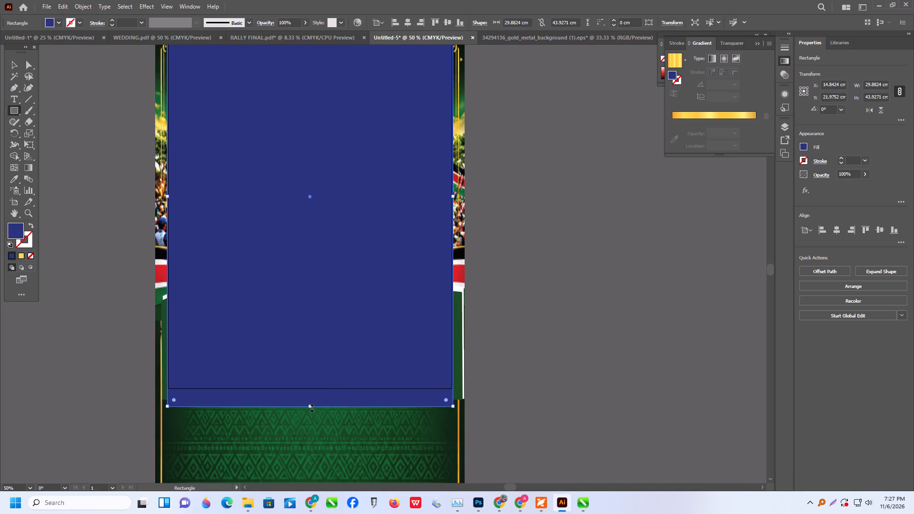
{"action": "left_click_drag", "start_coordinate": [311, 406], "coordinate": [314, 398]}
{"action": "key", "text": "Delete"}
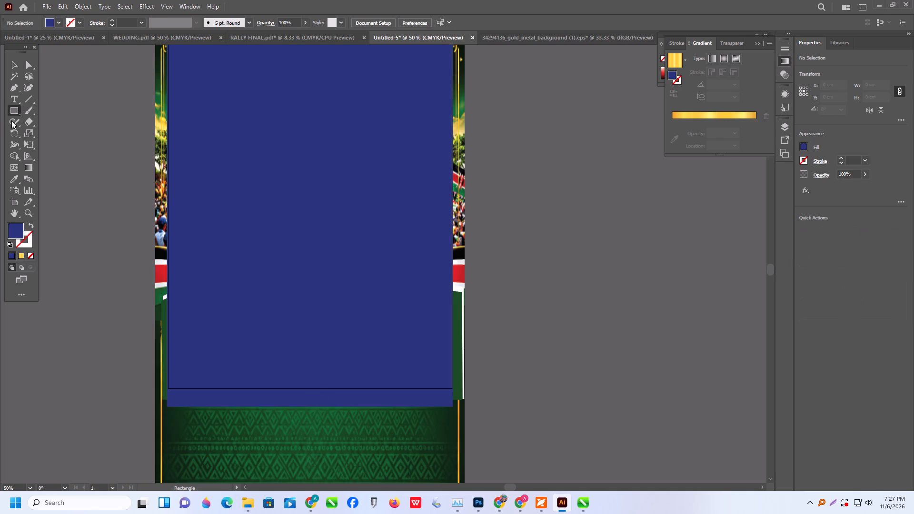
{"action": "left_click", "coordinate": [17, 65]}
{"action": "left_click", "coordinate": [279, 204]}
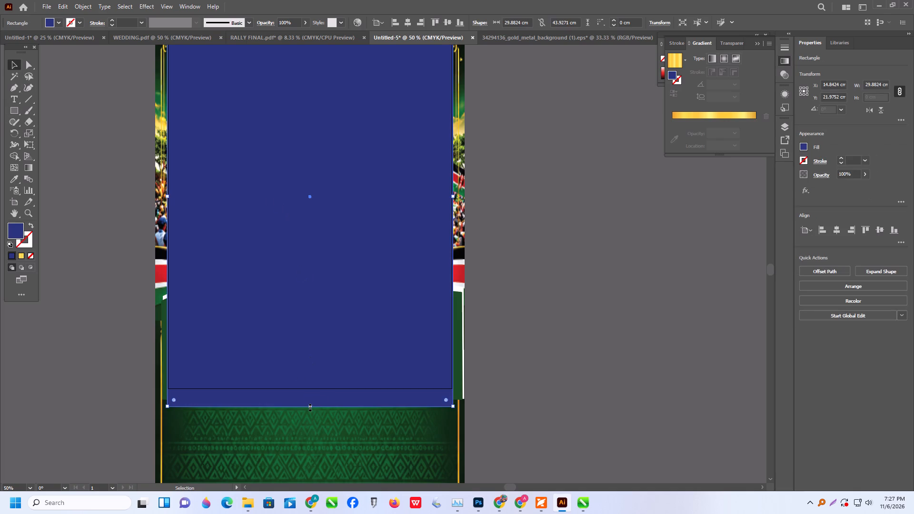
{"action": "left_click_drag", "start_coordinate": [309, 406], "coordinate": [311, 387]}
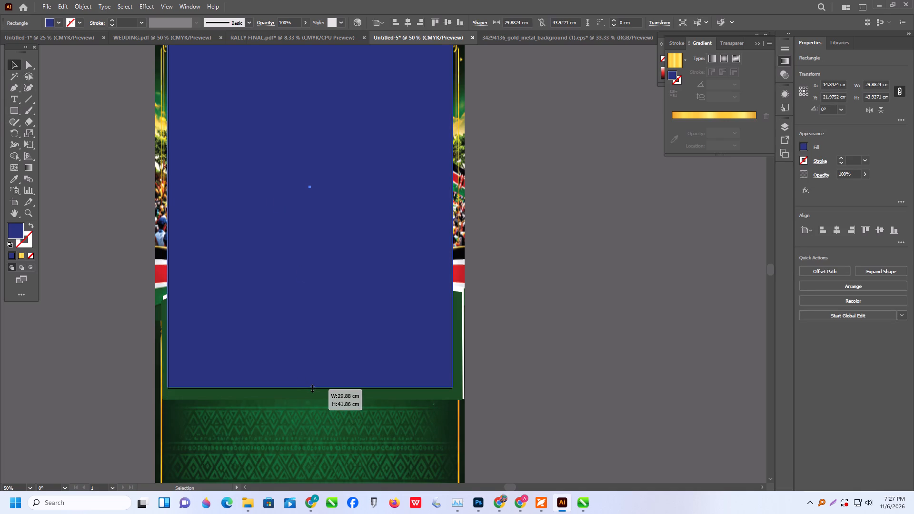
{"action": "left_click_drag", "start_coordinate": [311, 387], "coordinate": [311, 388]}
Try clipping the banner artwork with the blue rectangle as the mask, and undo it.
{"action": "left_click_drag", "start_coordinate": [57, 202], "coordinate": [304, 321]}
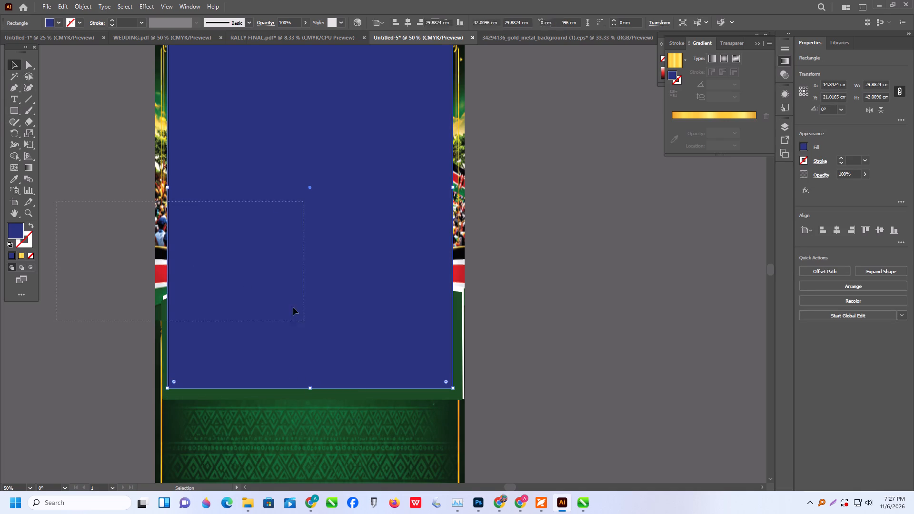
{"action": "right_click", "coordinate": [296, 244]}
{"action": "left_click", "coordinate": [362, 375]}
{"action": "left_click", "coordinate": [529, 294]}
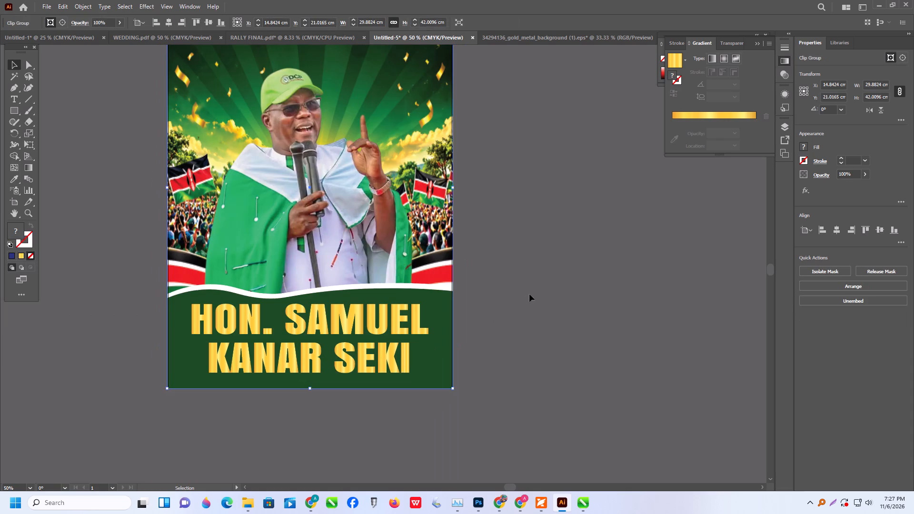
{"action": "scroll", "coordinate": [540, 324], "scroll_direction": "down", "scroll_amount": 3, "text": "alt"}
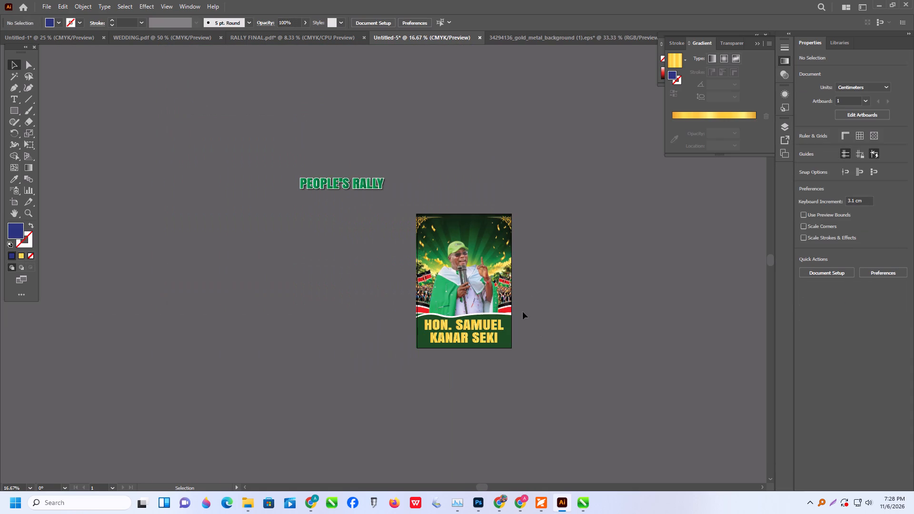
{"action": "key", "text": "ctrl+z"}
Delete the spare "PEOPLE'S RALLY" text lying outside the banner.
{"action": "left_click", "coordinate": [717, 325]}
{"action": "left_click_drag", "start_coordinate": [205, 140], "coordinate": [313, 192]}
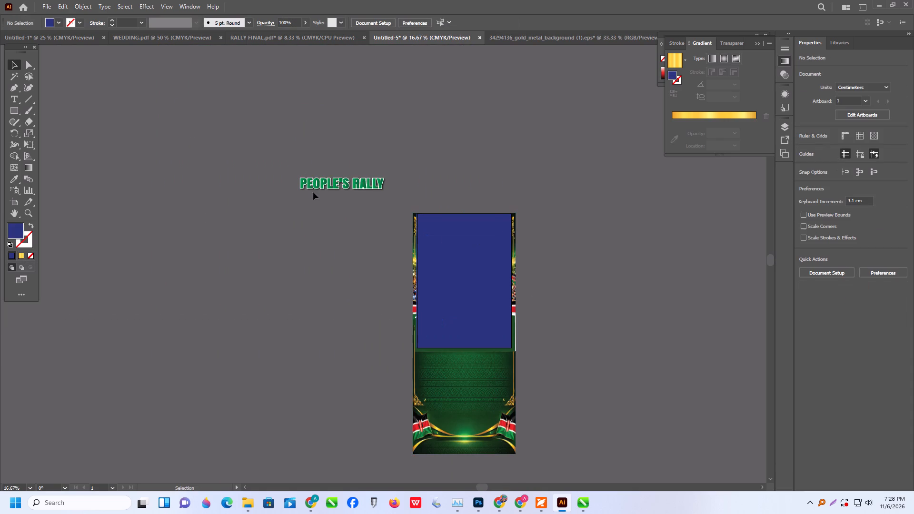
{"action": "left_click_drag", "start_coordinate": [313, 192], "coordinate": [437, 238]}
{"action": "left_click_drag", "start_coordinate": [604, 167], "coordinate": [595, 164]}
{"action": "left_click_drag", "start_coordinate": [203, 142], "coordinate": [334, 250]}
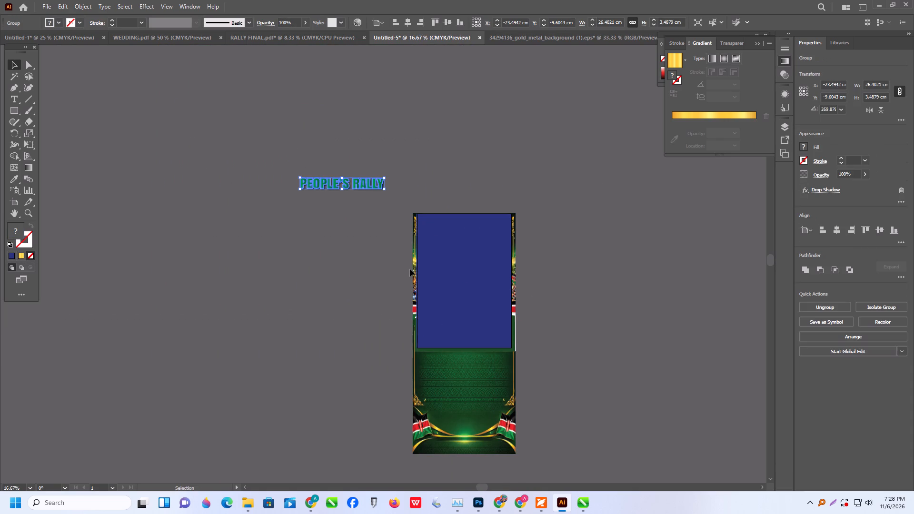
{"action": "key", "text": "Delete"}
Move the blue rectangle off the banner onto the empty canvas beside it.
{"action": "left_click_drag", "start_coordinate": [478, 295], "coordinate": [317, 286]}
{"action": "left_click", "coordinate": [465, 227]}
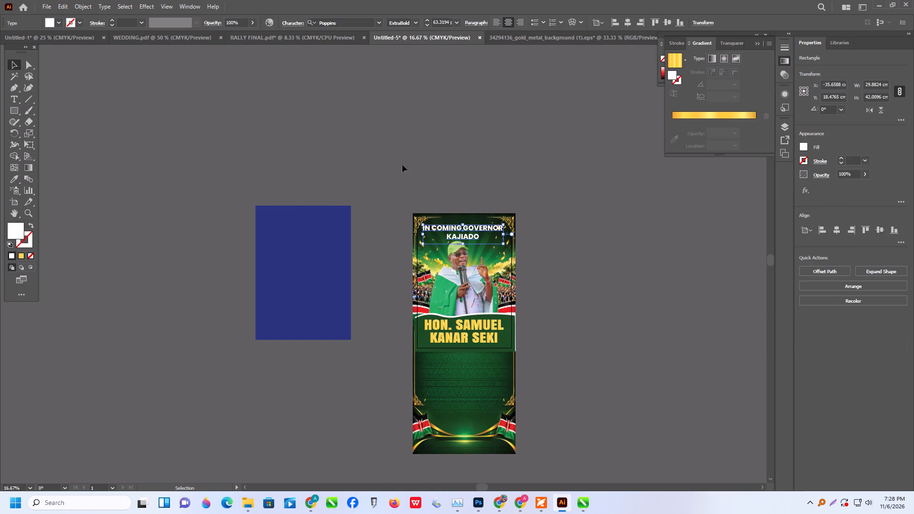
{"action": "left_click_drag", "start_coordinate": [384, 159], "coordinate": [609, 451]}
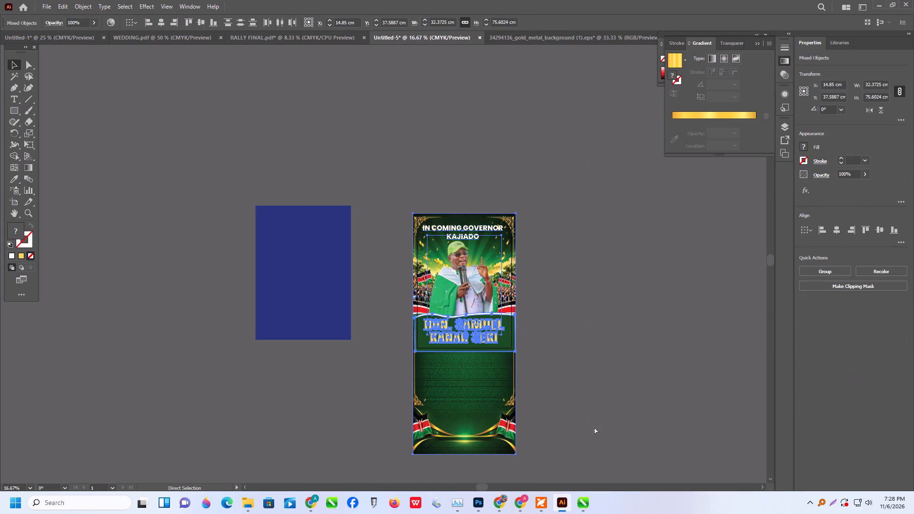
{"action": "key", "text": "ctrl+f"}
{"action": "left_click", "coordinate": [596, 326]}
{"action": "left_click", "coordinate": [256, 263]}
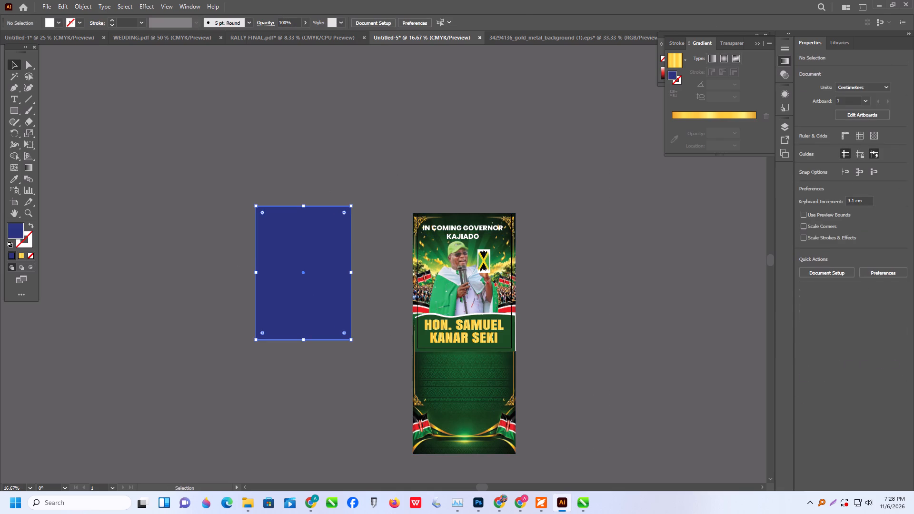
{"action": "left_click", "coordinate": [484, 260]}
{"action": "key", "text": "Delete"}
Group all the banner artwork, including the "IN COMING GOVERNOR KAJIADO" heading, without the blue rectangle.
{"action": "left_click", "coordinate": [477, 225]}
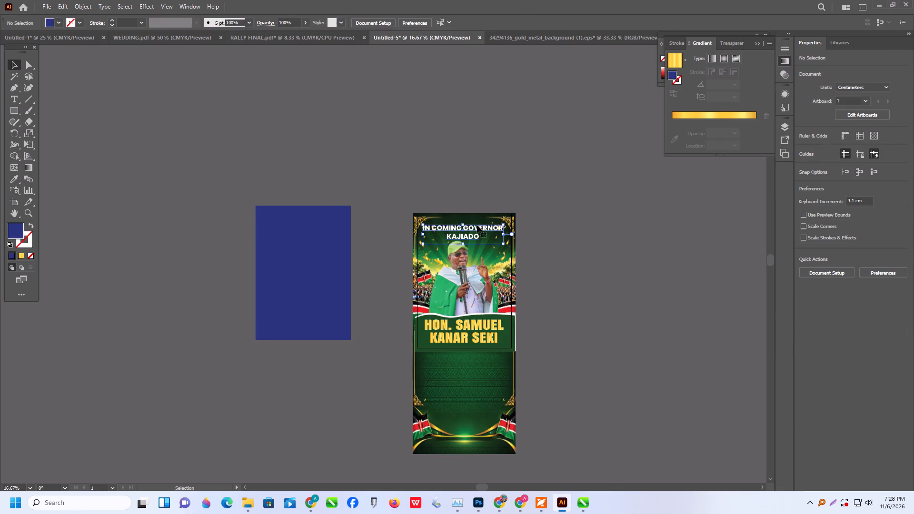
{"action": "left_click_drag", "start_coordinate": [389, 180], "coordinate": [601, 505]}
{"action": "left_click", "coordinate": [543, 243]}
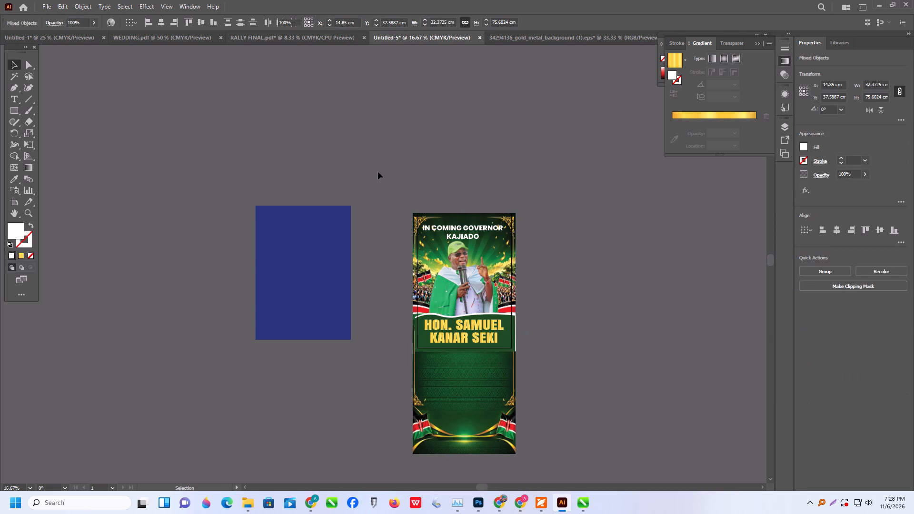
{"action": "left_click_drag", "start_coordinate": [375, 178], "coordinate": [541, 387]}
{"action": "key", "text": "ctrl+g"}
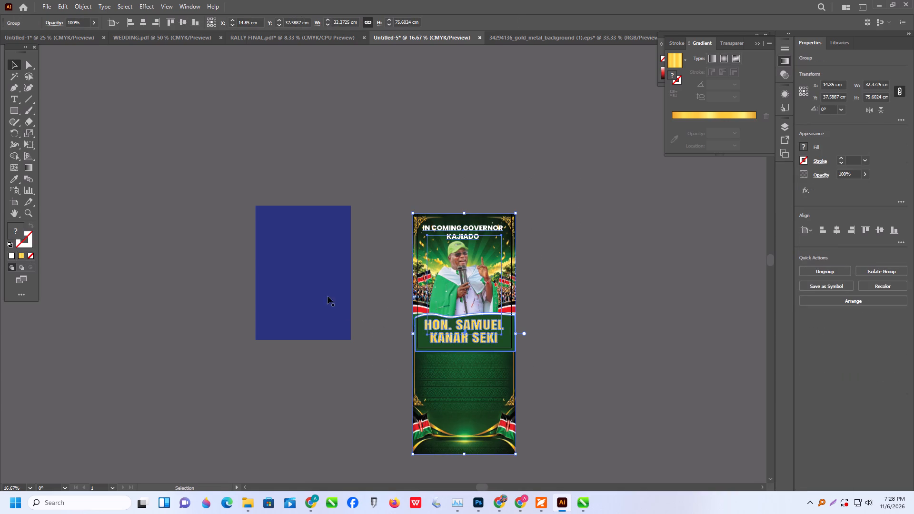
Align the blue rectangle to the artboard's left and top edges, back over the banner.
{"action": "left_click", "coordinate": [313, 275]}
{"action": "left_click", "coordinate": [822, 229]}
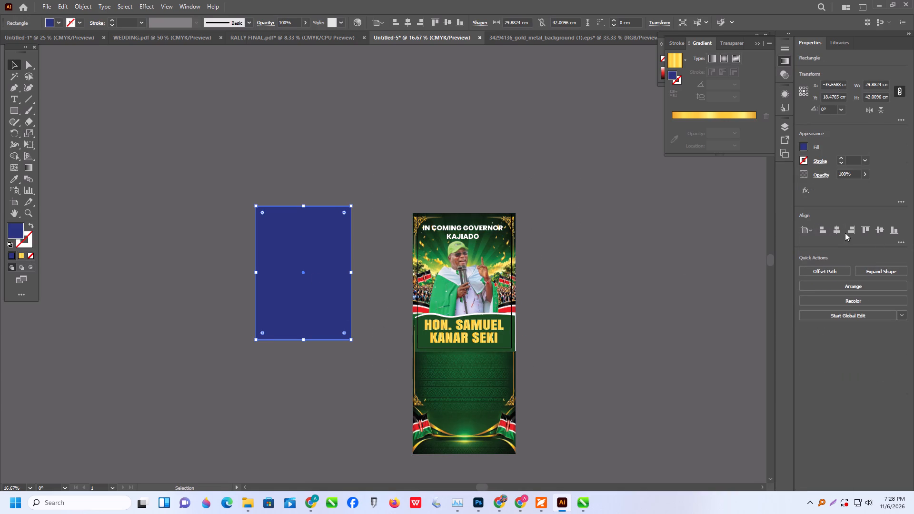
{"action": "left_click", "coordinate": [861, 227]}
Clip the grouped banner artwork to the artboard area, using the blue rectangle as the clipping mask.
{"action": "left_click_drag", "start_coordinate": [362, 178], "coordinate": [507, 335]}
{"action": "right_click", "coordinate": [460, 266]}
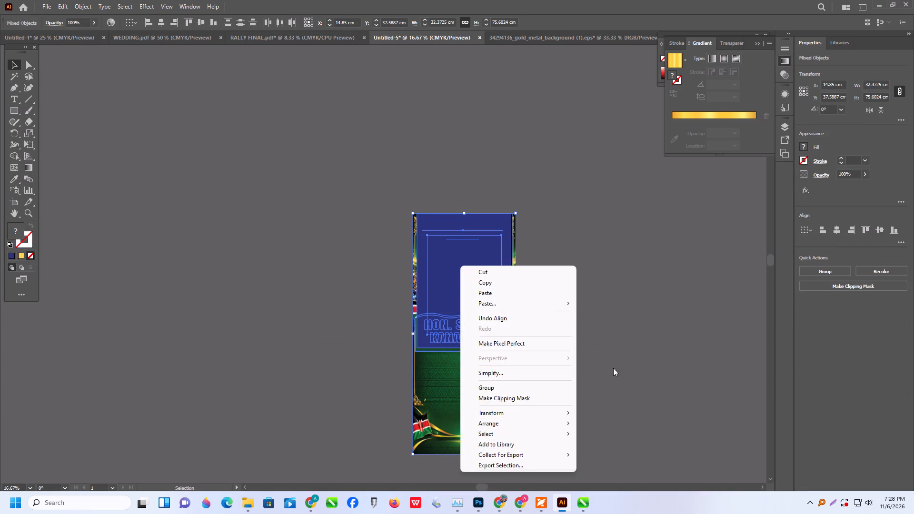
{"action": "left_click", "coordinate": [516, 399]}
{"action": "left_click", "coordinate": [564, 351]}
{"action": "scroll", "coordinate": [526, 303], "scroll_direction": "up", "scroll_amount": 2, "text": "alt"}
{"action": "scroll", "coordinate": [448, 341], "scroll_direction": "up", "scroll_amount": 2}
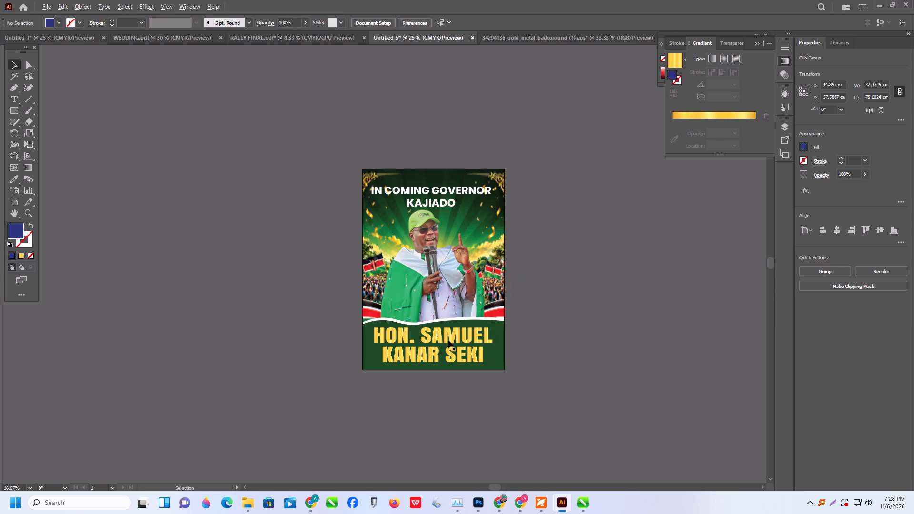
{"action": "scroll", "coordinate": [407, 376], "scroll_direction": "down", "scroll_amount": 4}
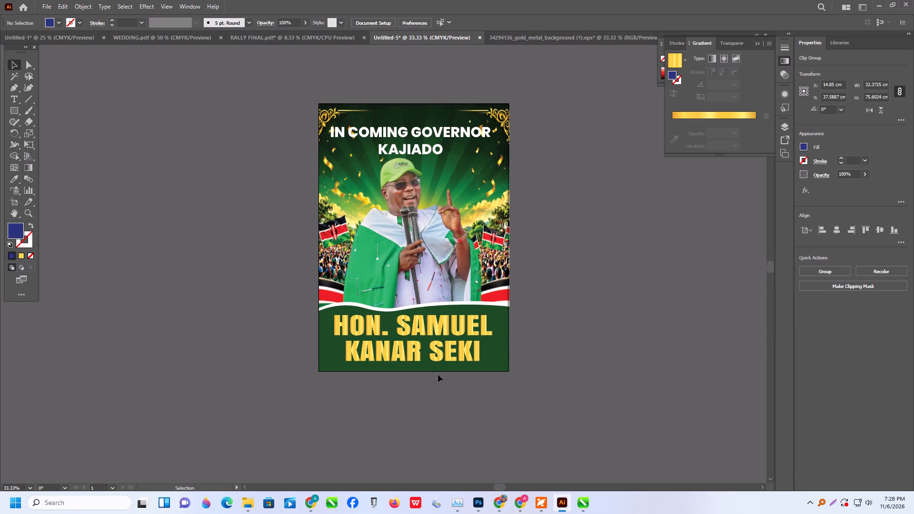
{"action": "triple_click", "coordinate": [396, 349]}
{"action": "triple_click", "coordinate": [396, 349]}
{"action": "double_click", "coordinate": [396, 349]}
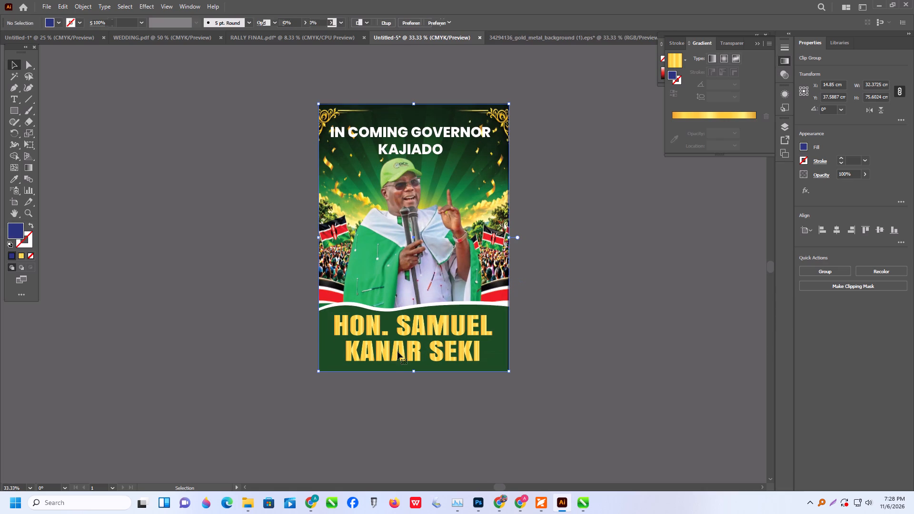
{"action": "triple_click", "coordinate": [398, 352]}
{"action": "left_click", "coordinate": [398, 352]}
{"action": "triple_click", "coordinate": [398, 352]}
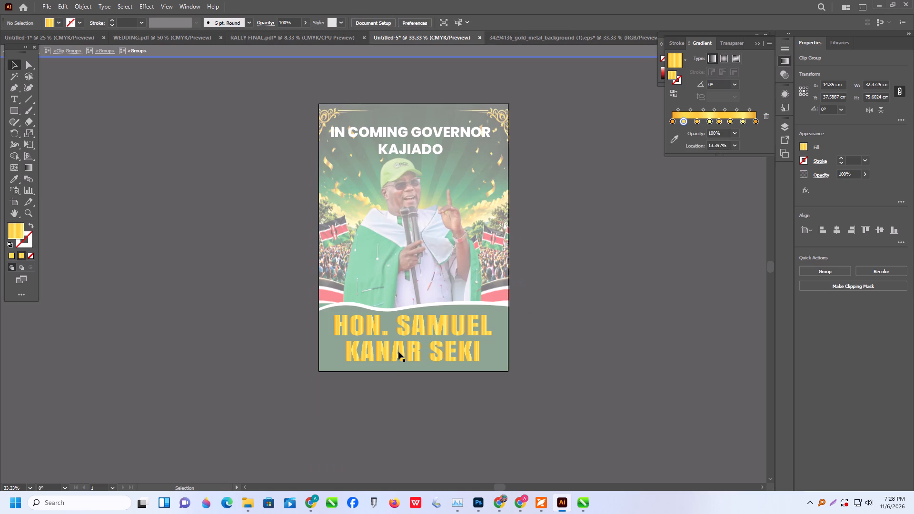
{"action": "left_click", "coordinate": [398, 352]}
{"action": "left_click_drag", "start_coordinate": [308, 346], "coordinate": [361, 357]}
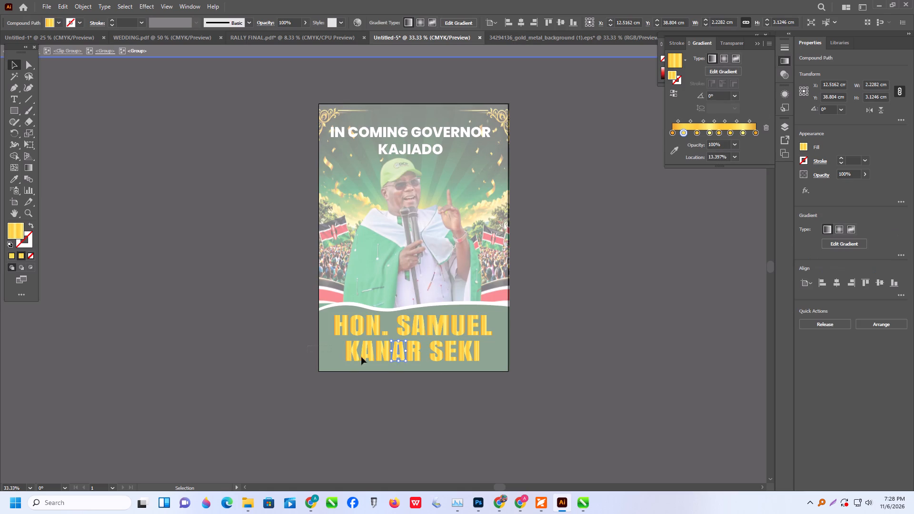
{"action": "left_click_drag", "start_coordinate": [361, 357], "coordinate": [527, 375]}
{"action": "left_click", "coordinate": [59, 20]}
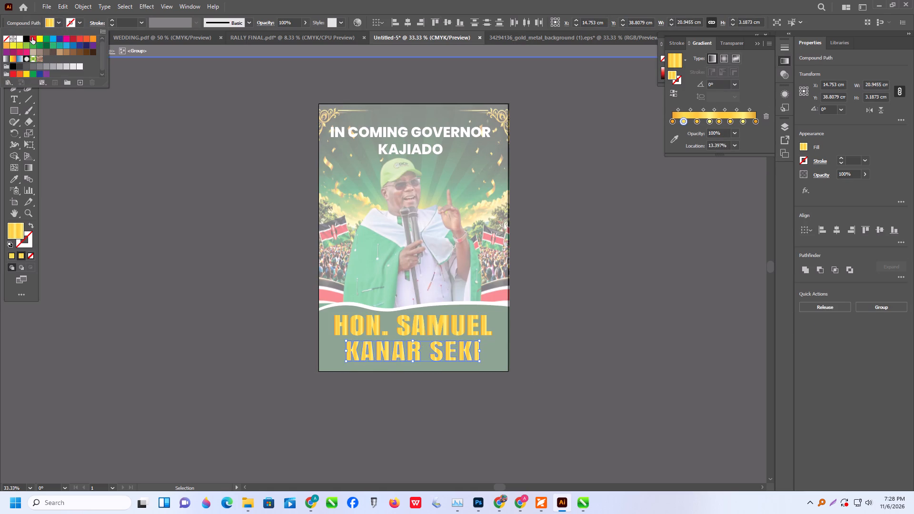
{"action": "left_click", "coordinate": [19, 39]}
{"action": "triple_click", "coordinate": [139, 203]}
{"action": "left_click", "coordinate": [139, 203]}
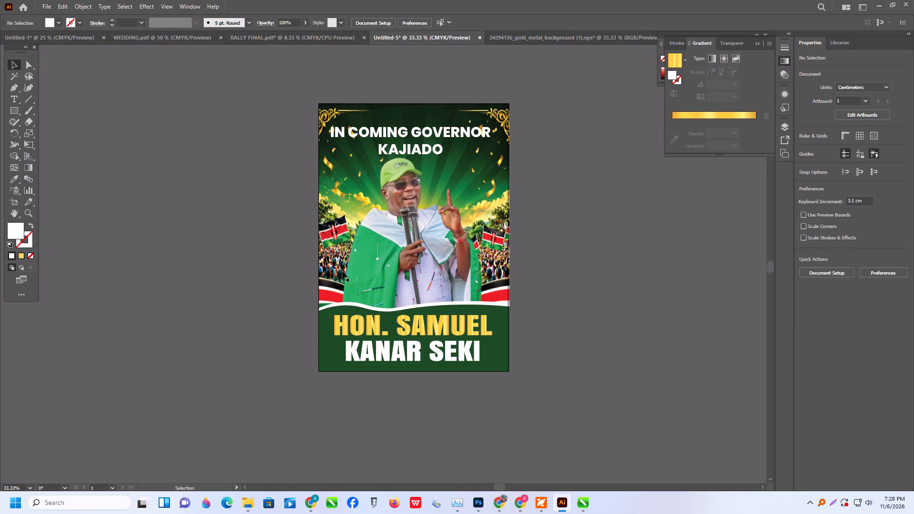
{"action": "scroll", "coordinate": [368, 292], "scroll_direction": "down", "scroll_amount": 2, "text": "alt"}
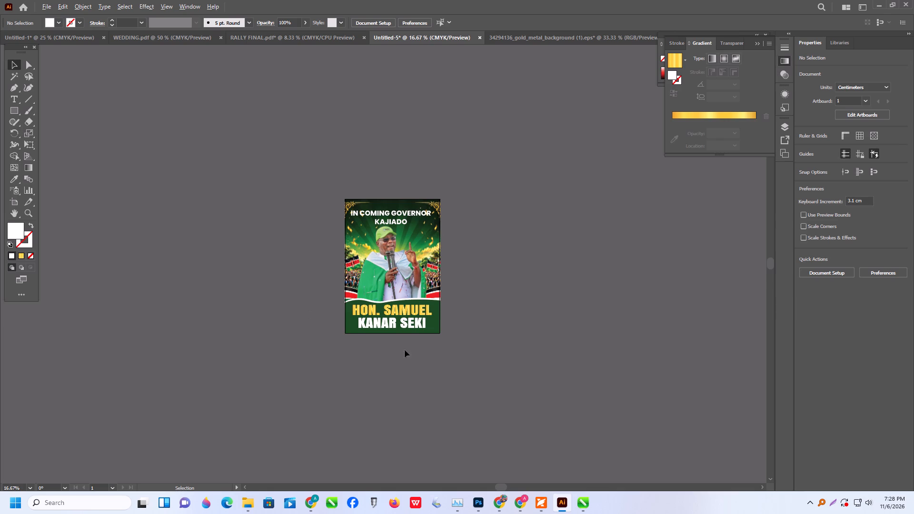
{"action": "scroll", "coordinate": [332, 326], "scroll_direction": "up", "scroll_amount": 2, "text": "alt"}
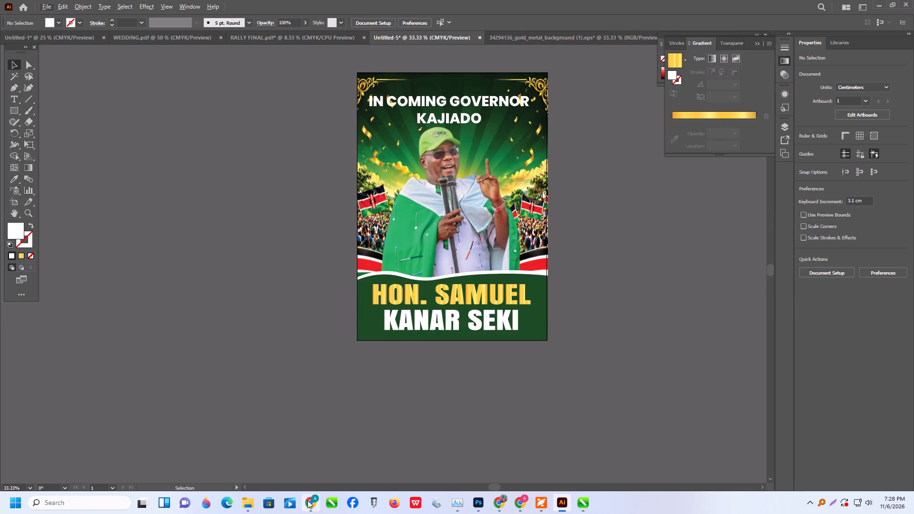
Switch to the RALLY FINAL document with the Kitengela rally banner.
{"action": "left_click", "coordinate": [269, 41]}
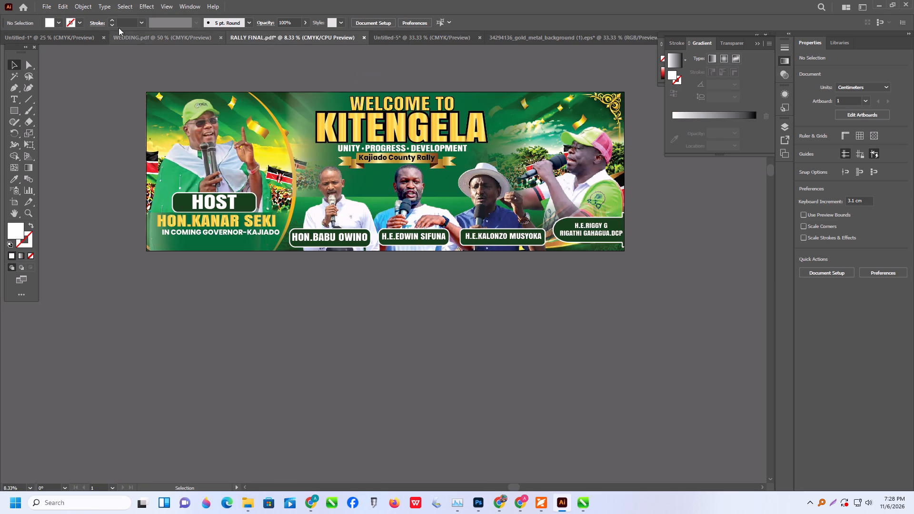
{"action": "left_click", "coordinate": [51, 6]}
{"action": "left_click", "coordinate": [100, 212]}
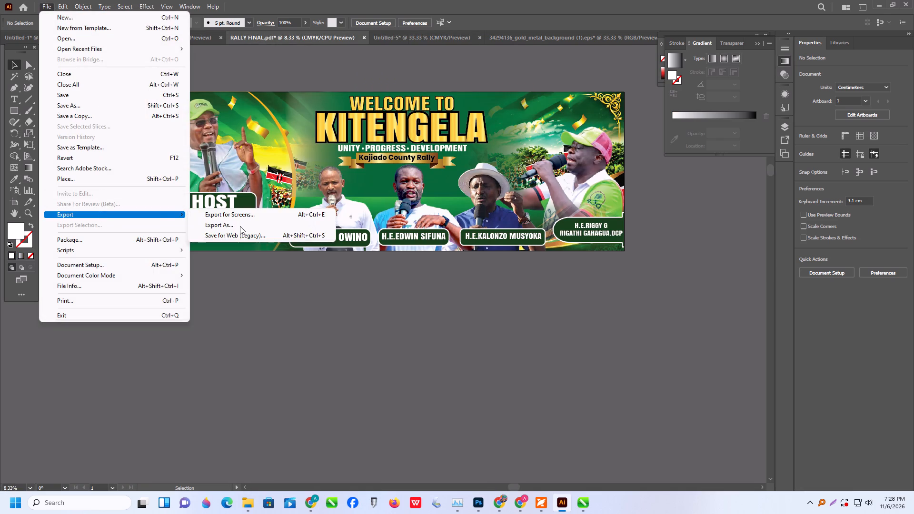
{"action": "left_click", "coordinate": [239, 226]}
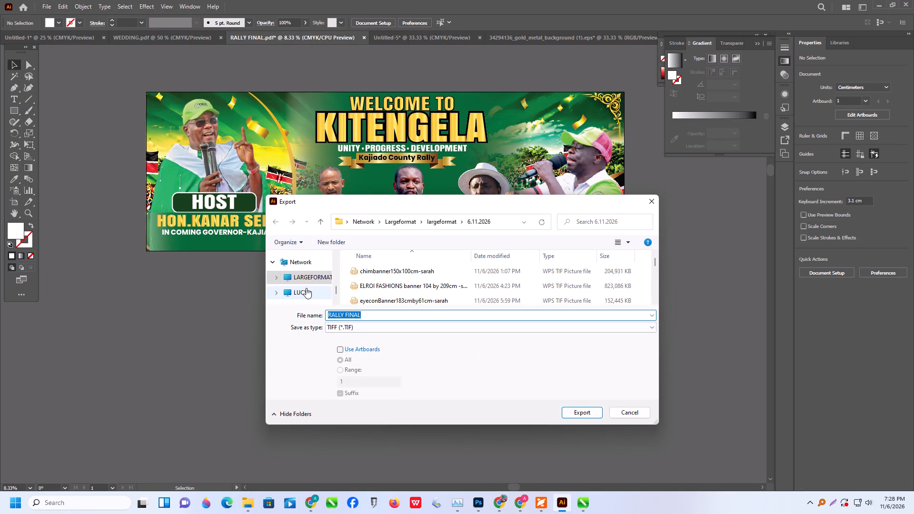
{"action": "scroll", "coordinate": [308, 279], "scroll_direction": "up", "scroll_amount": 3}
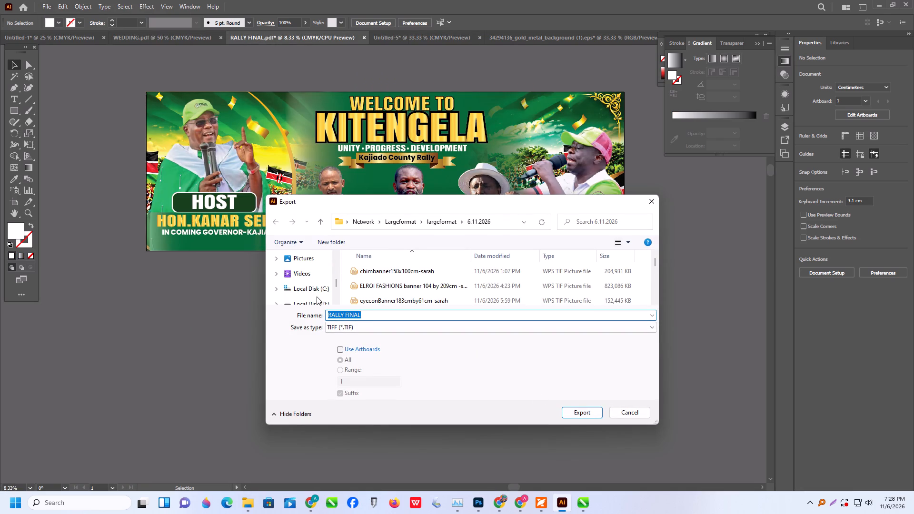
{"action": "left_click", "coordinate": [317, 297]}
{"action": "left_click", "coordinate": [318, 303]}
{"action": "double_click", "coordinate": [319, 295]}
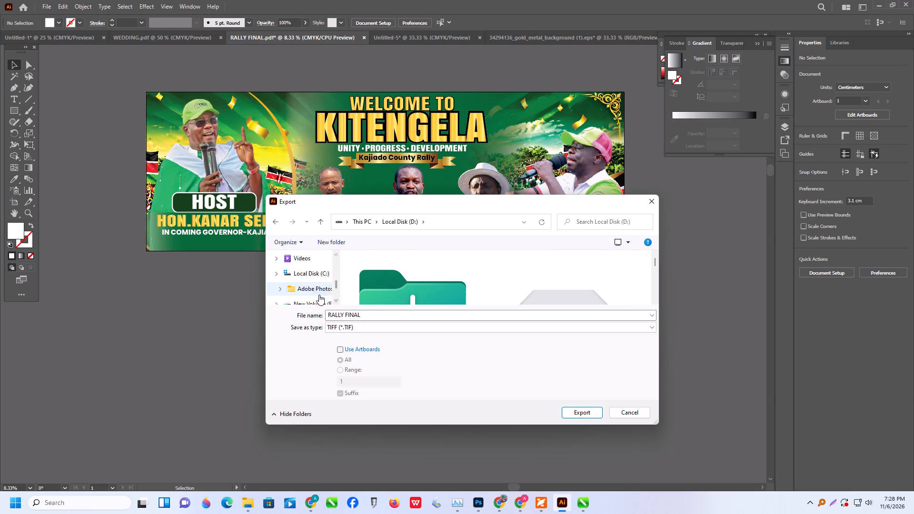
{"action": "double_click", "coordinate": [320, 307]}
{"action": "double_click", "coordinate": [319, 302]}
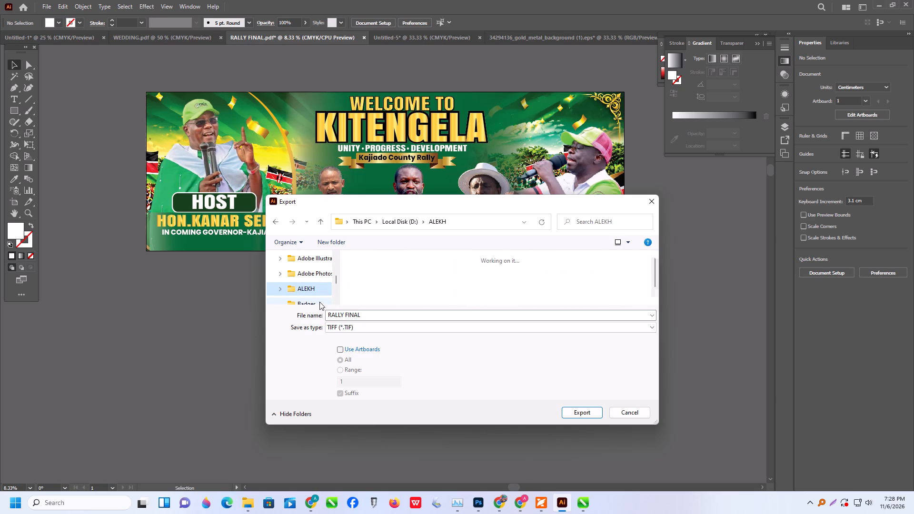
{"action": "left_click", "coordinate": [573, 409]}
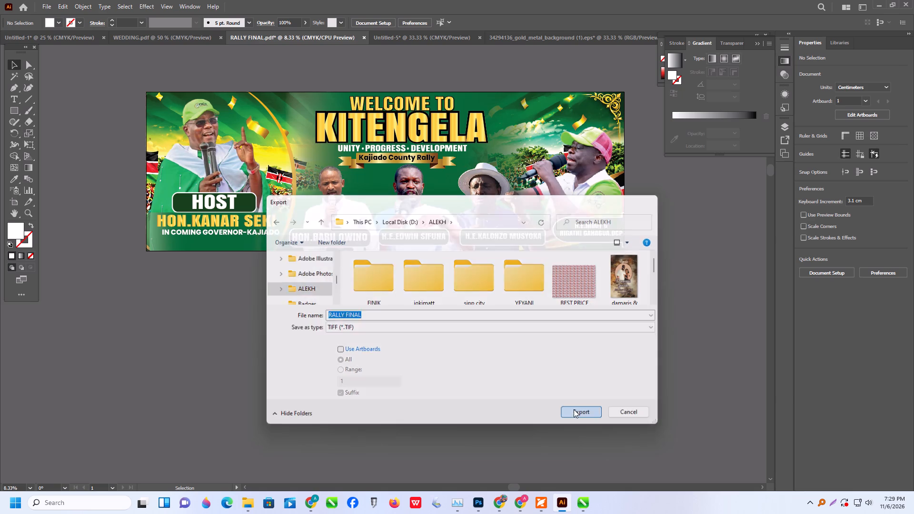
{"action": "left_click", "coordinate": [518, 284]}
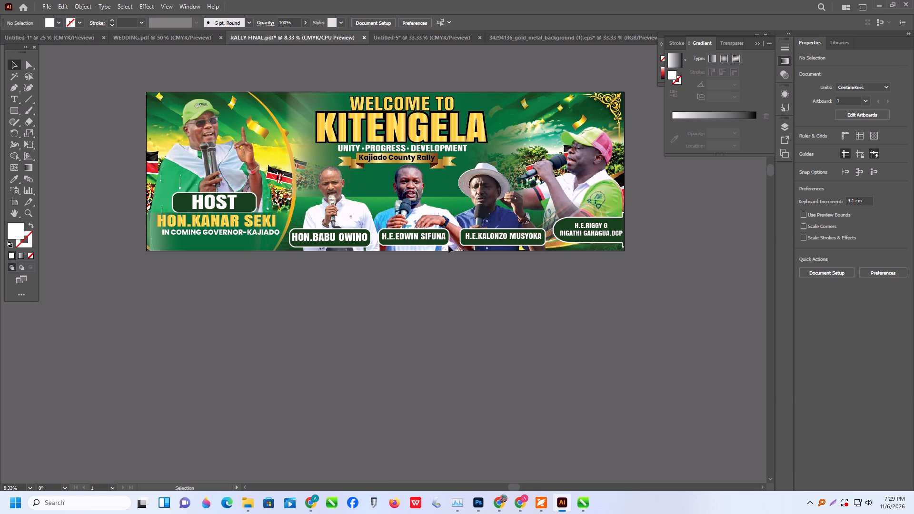
Export the rally banner as JPEG under the name RALLY FINAL into the ALEKH folder on Local Disk (D:), using all artboards.
{"action": "left_click", "coordinate": [50, 7]}
{"action": "left_click", "coordinate": [93, 213]}
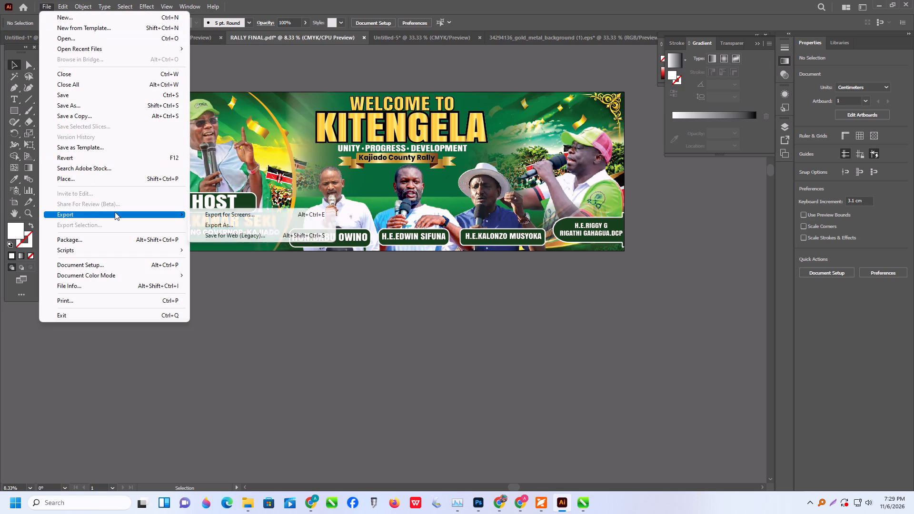
{"action": "left_click", "coordinate": [245, 222]}
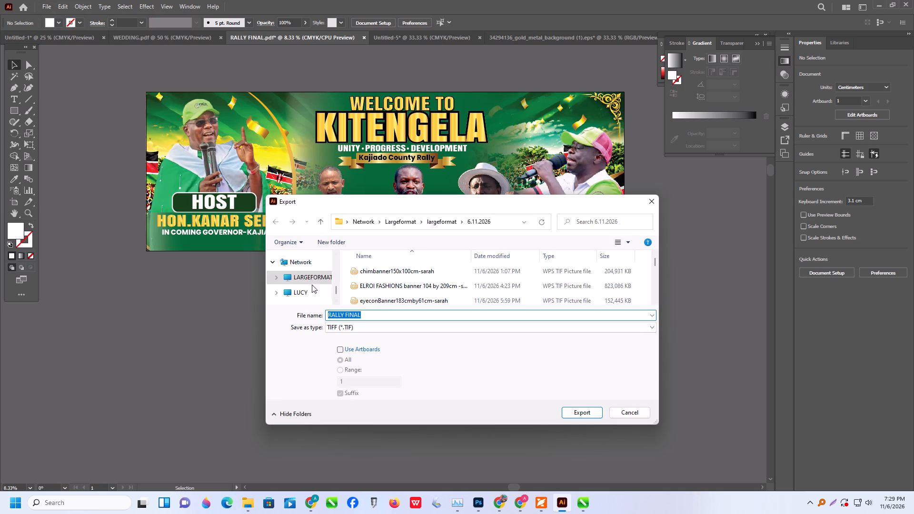
{"action": "scroll", "coordinate": [299, 270], "scroll_direction": "up", "scroll_amount": 2}
{"action": "double_click", "coordinate": [308, 275]}
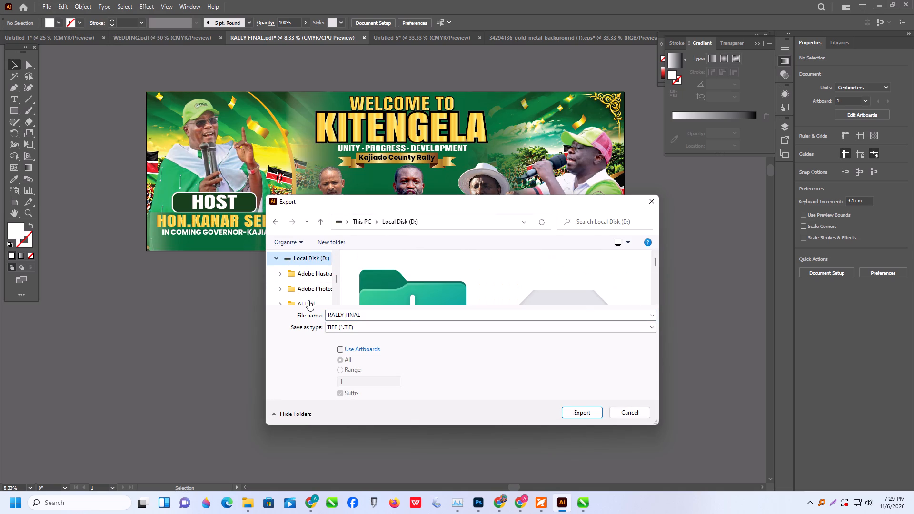
{"action": "double_click", "coordinate": [308, 300]}
{"action": "left_click", "coordinate": [367, 330]}
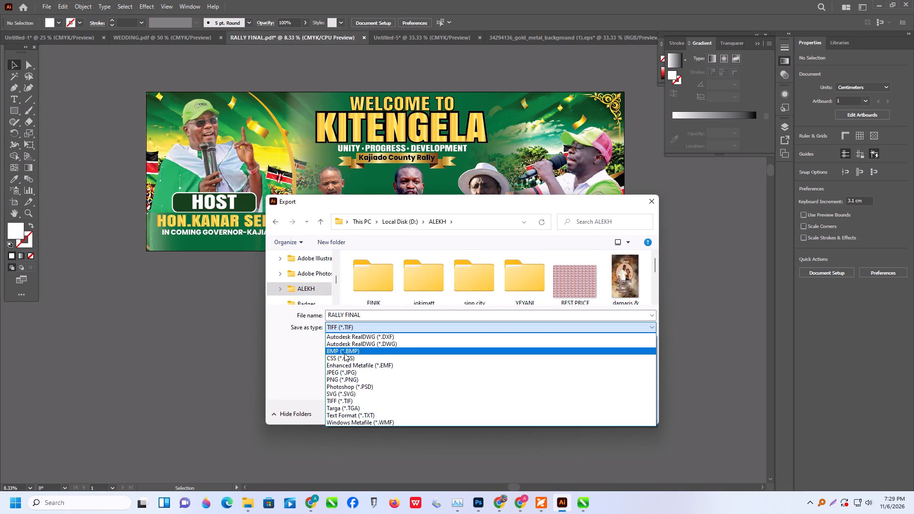
{"action": "left_click", "coordinate": [343, 372]}
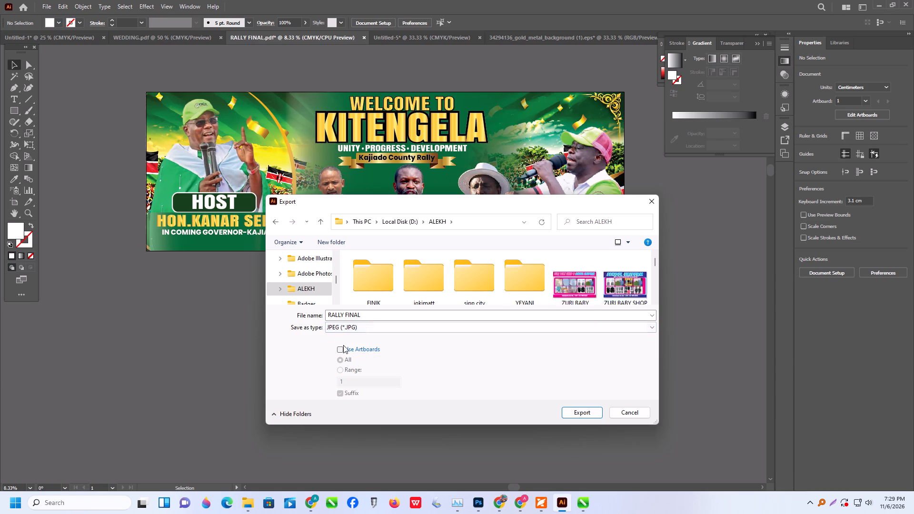
{"action": "left_click", "coordinate": [342, 345]}
{"action": "left_click", "coordinate": [337, 348]}
{"action": "left_click", "coordinate": [576, 415]}
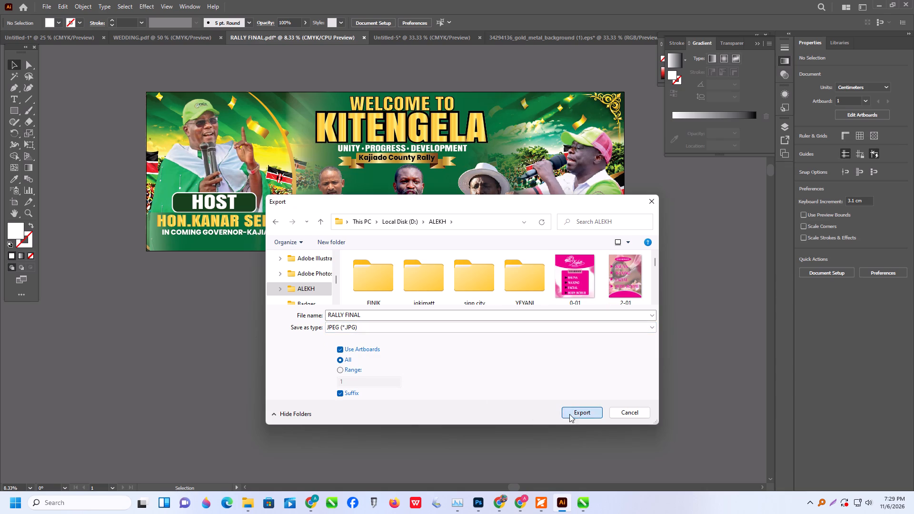
Set the JPEG color model to RGB and accept the export options.
{"action": "left_click", "coordinate": [435, 233]}
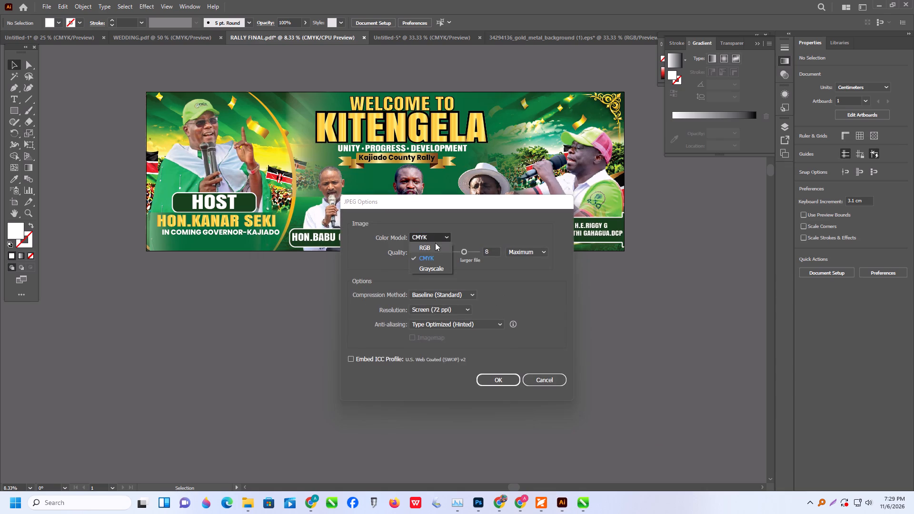
{"action": "left_click", "coordinate": [435, 243]}
{"action": "left_click", "coordinate": [493, 383]}
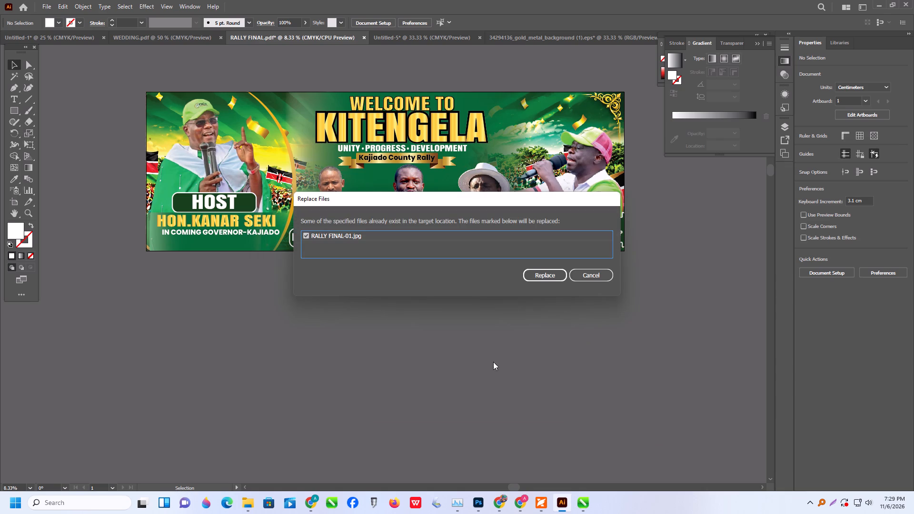
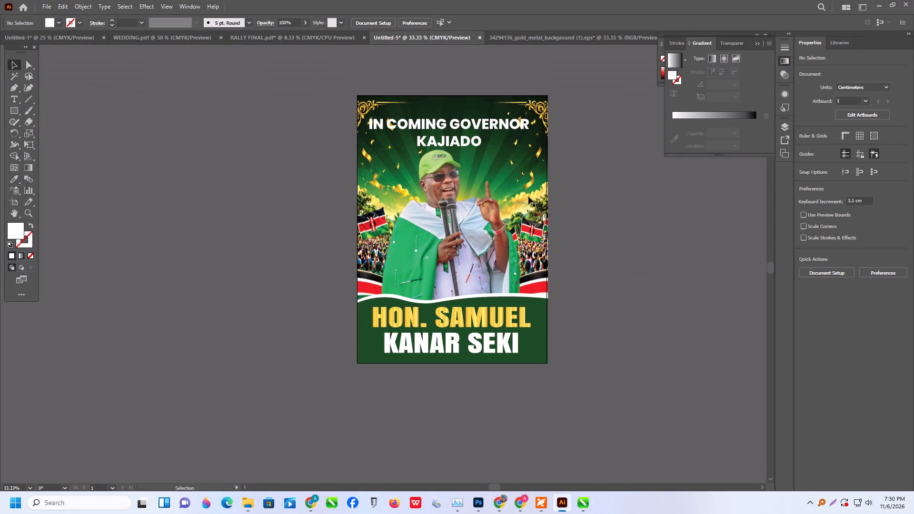
Isolate the clip group's contents and narrow the tall green rally background image to about 30.7 cm wide.
{"action": "double_click", "coordinate": [512, 144]}
{"action": "triple_click", "coordinate": [516, 165]}
{"action": "double_click", "coordinate": [516, 165]}
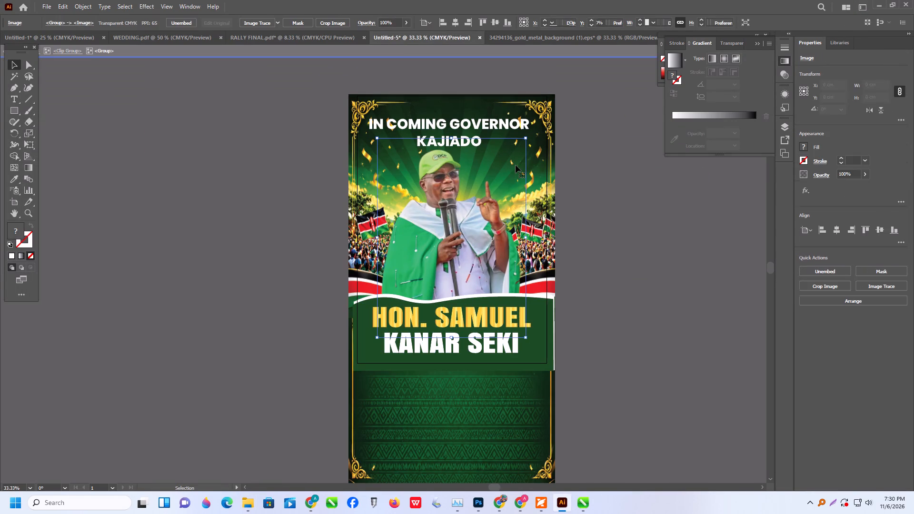
{"action": "left_click", "coordinate": [529, 409]}
{"action": "scroll", "coordinate": [433, 394], "scroll_direction": "down", "scroll_amount": 2}
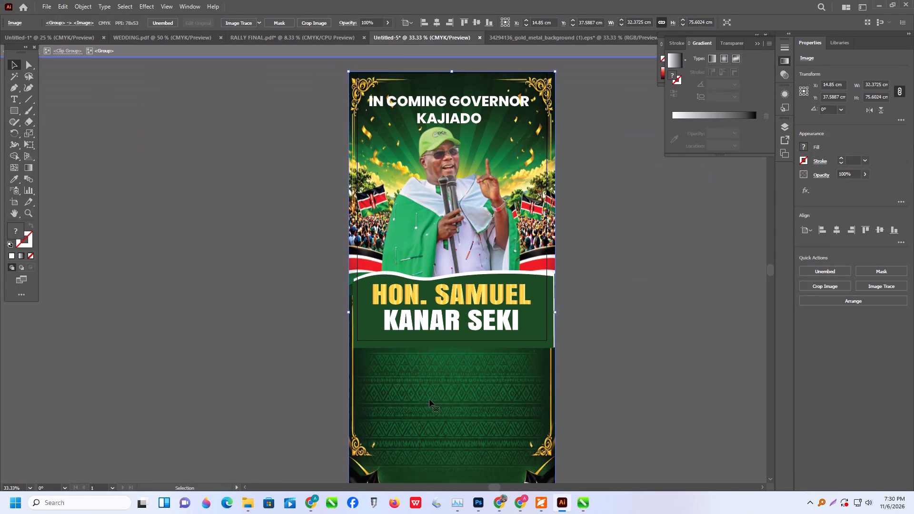
{"action": "left_click_drag", "start_coordinate": [429, 399], "coordinate": [437, 399]}
{"action": "left_click_drag", "start_coordinate": [562, 314], "coordinate": [552, 315]}
Move the rally background image out of the artboard onto the empty canvas to the left of the poster.
{"action": "scroll", "coordinate": [513, 431], "scroll_direction": "down", "scroll_amount": 2, "text": "alt"}
{"action": "left_click_drag", "start_coordinate": [495, 422], "coordinate": [327, 372]}
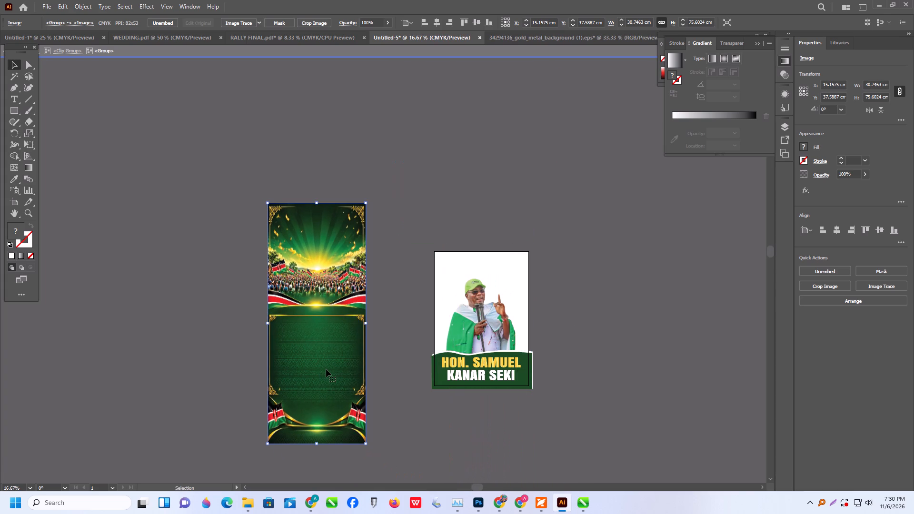
{"action": "left_click", "coordinate": [203, 242]}
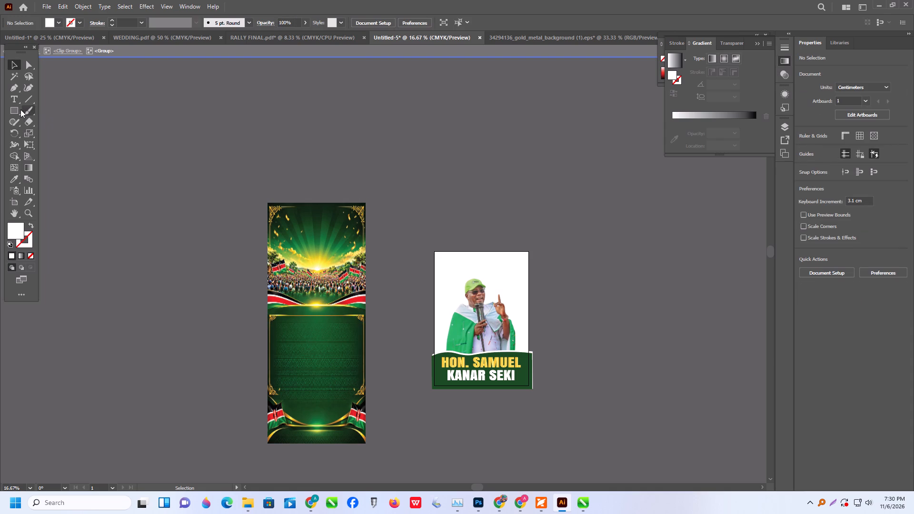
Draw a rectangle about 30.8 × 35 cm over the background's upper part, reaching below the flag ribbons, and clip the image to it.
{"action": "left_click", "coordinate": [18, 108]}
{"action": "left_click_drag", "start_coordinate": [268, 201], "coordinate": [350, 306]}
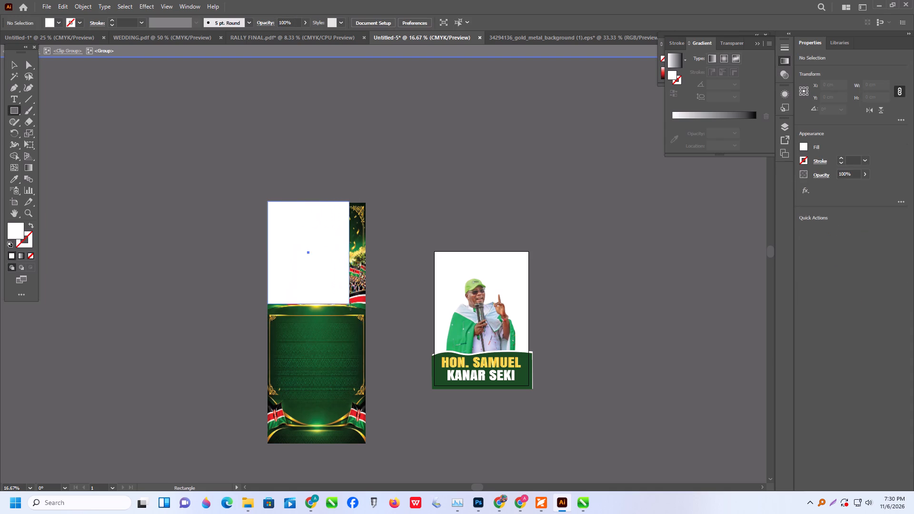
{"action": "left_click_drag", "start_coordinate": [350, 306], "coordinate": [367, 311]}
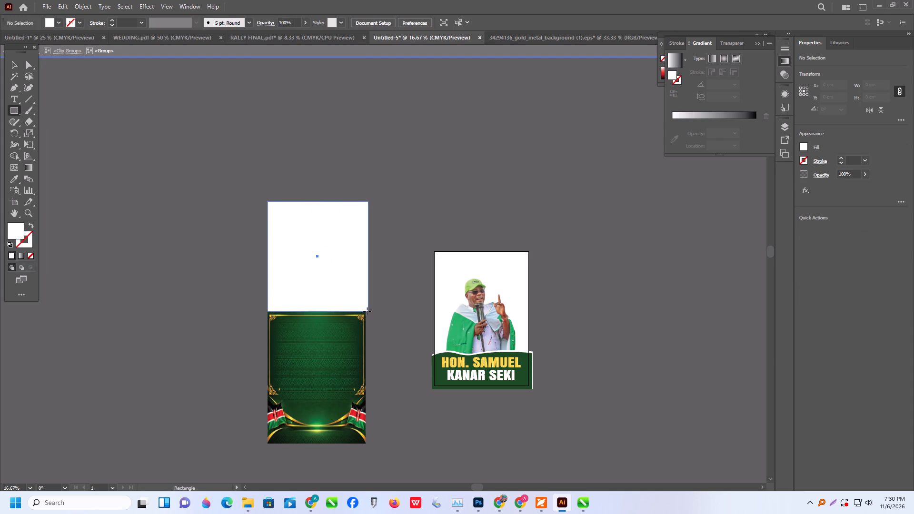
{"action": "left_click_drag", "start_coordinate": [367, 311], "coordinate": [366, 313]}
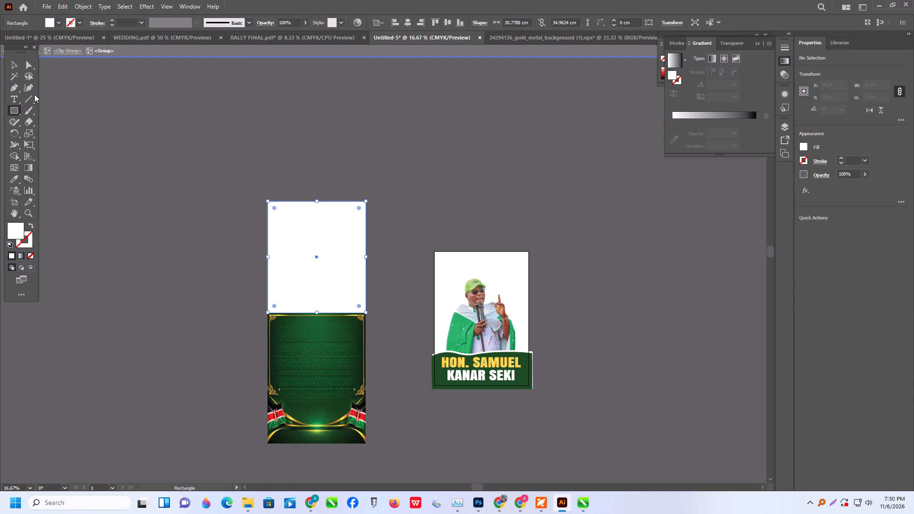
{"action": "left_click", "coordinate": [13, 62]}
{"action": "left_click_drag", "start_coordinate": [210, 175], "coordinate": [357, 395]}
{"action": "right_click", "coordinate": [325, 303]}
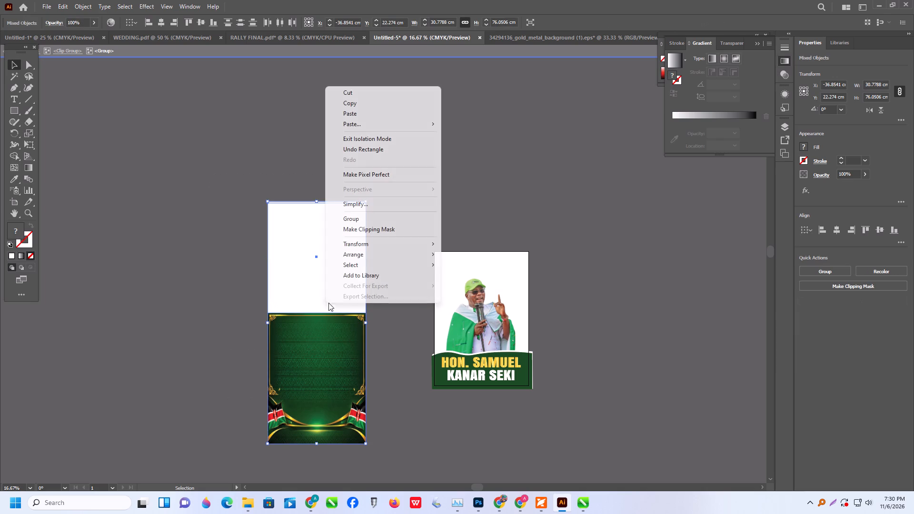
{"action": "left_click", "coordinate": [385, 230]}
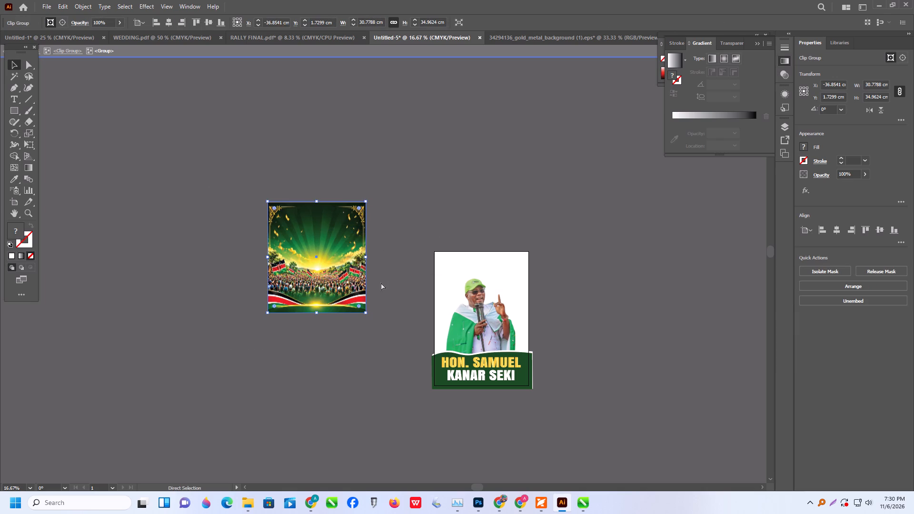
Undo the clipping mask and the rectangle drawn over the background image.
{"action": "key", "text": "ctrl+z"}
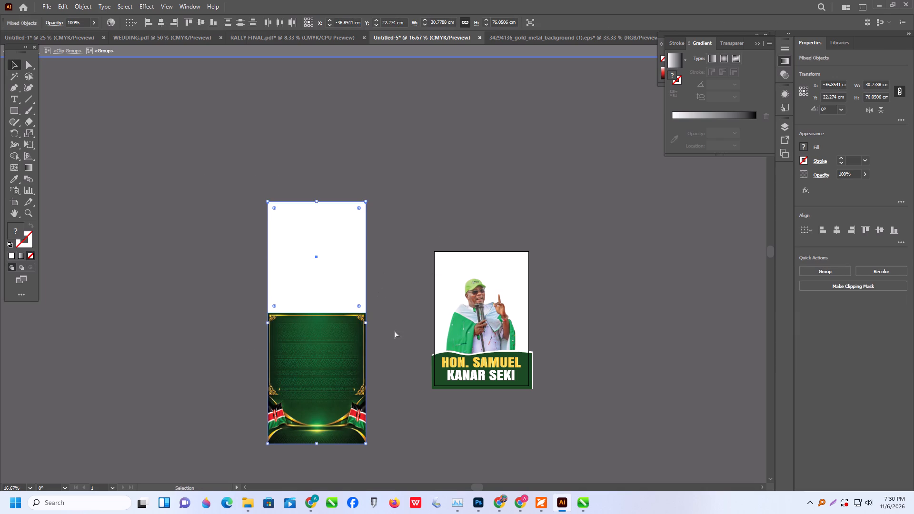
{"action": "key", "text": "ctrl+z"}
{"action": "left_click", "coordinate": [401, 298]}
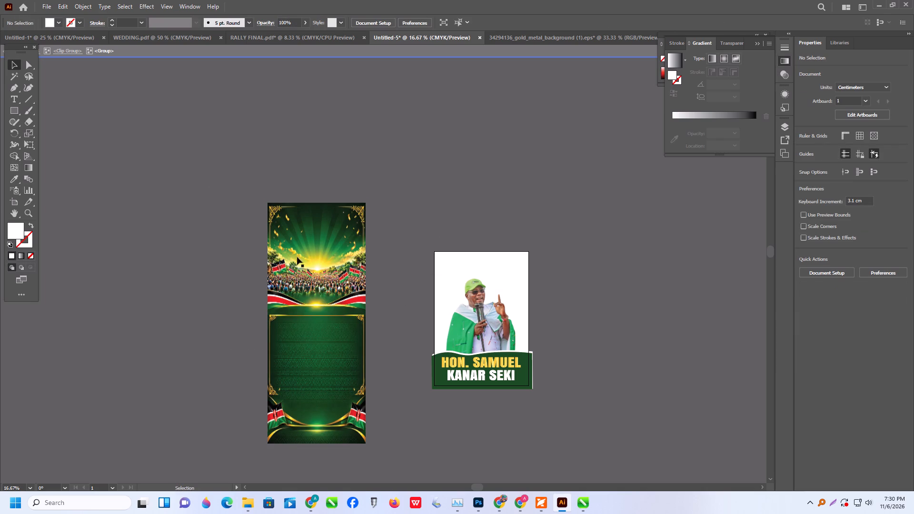
Draw a rectangle about 31.2 × 29.9 cm over the background's sunburst and crowd area, and make it the image's clipping mask.
{"action": "left_click", "coordinate": [13, 112]}
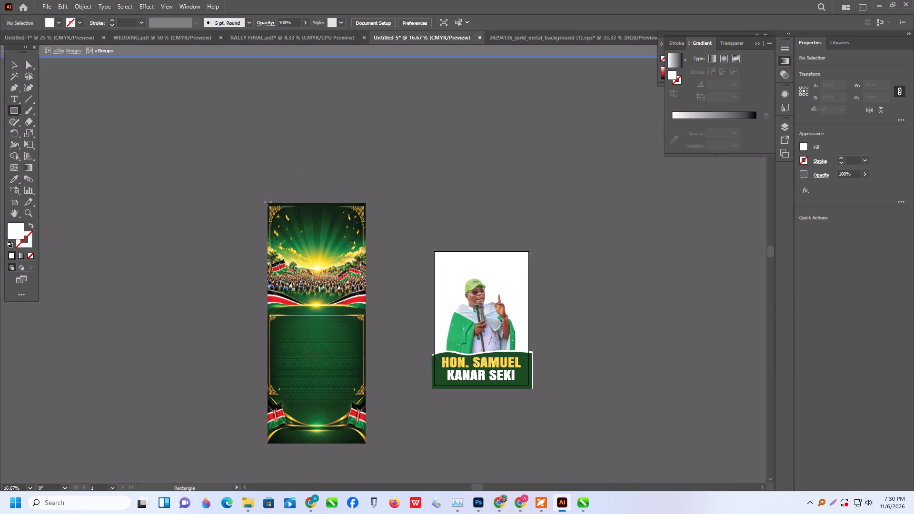
{"action": "left_click_drag", "start_coordinate": [268, 202], "coordinate": [366, 297]}
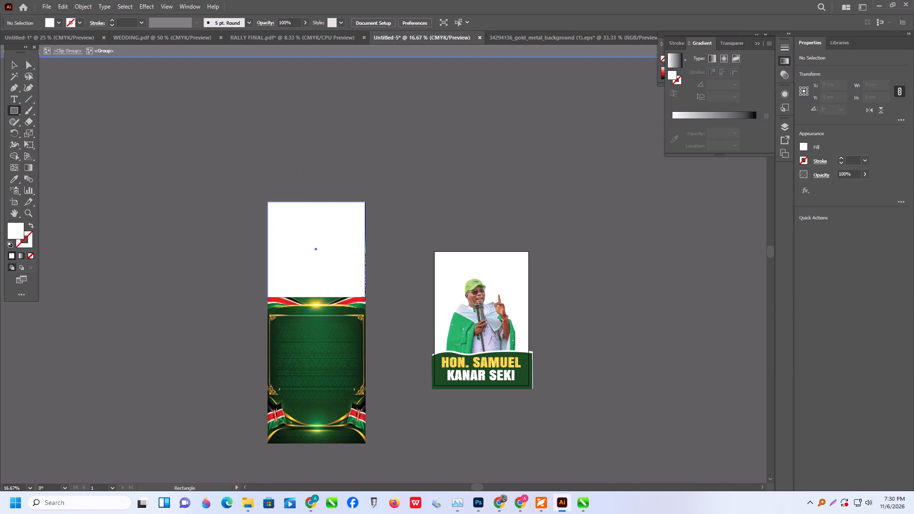
{"action": "left_click_drag", "start_coordinate": [366, 297], "coordinate": [367, 297]}
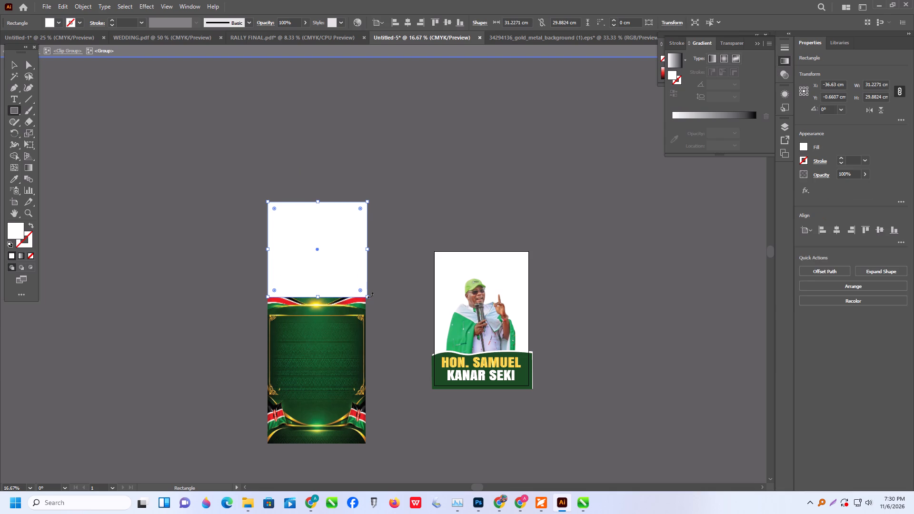
{"action": "left_click", "coordinate": [11, 60]}
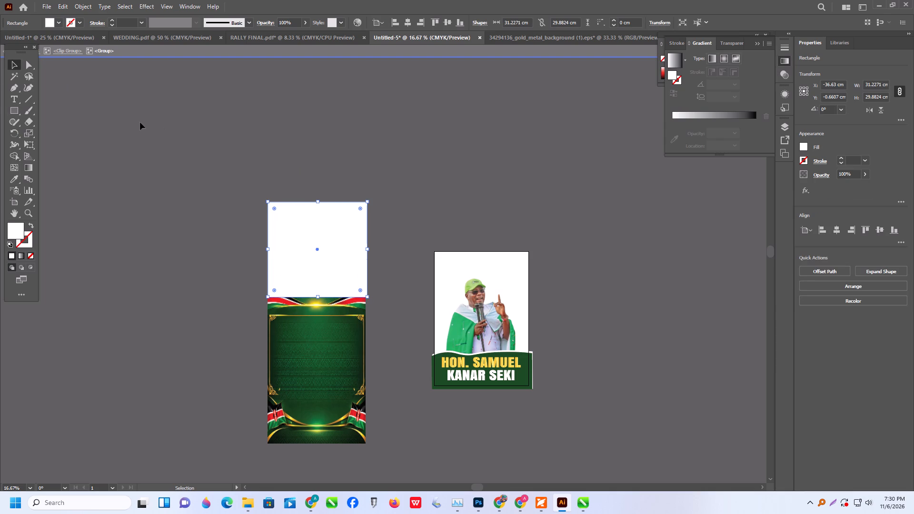
{"action": "left_click_drag", "start_coordinate": [143, 128], "coordinate": [459, 380]}
{"action": "left_click", "coordinate": [176, 156]}
{"action": "left_click_drag", "start_coordinate": [177, 148], "coordinate": [342, 369]}
{"action": "right_click", "coordinate": [339, 267]}
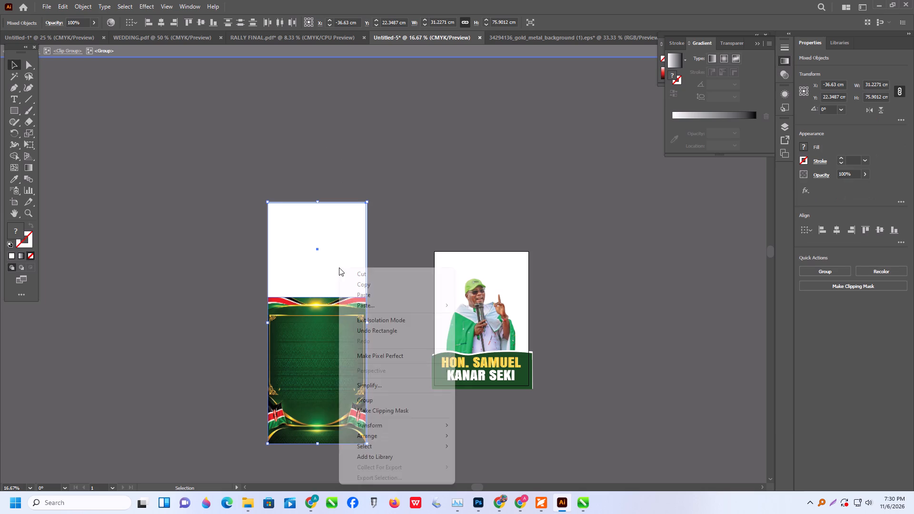
{"action": "left_click", "coordinate": [412, 409]}
{"action": "left_click", "coordinate": [377, 324]}
Cut the clipped rally background out of the isolated group and exit isolation mode.
{"action": "left_click", "coordinate": [308, 278]}
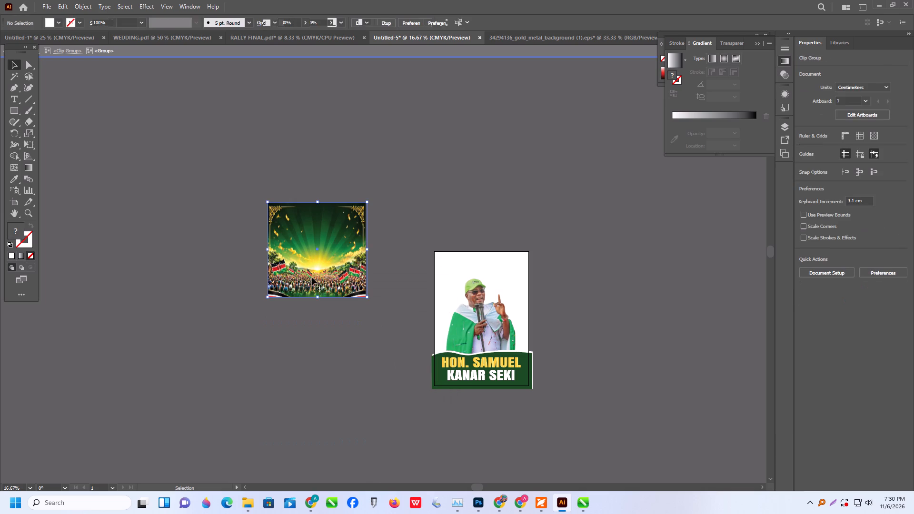
{"action": "key", "text": "ctrl+x"}
{"action": "triple_click", "coordinate": [346, 326]}
{"action": "double_click", "coordinate": [346, 326]}
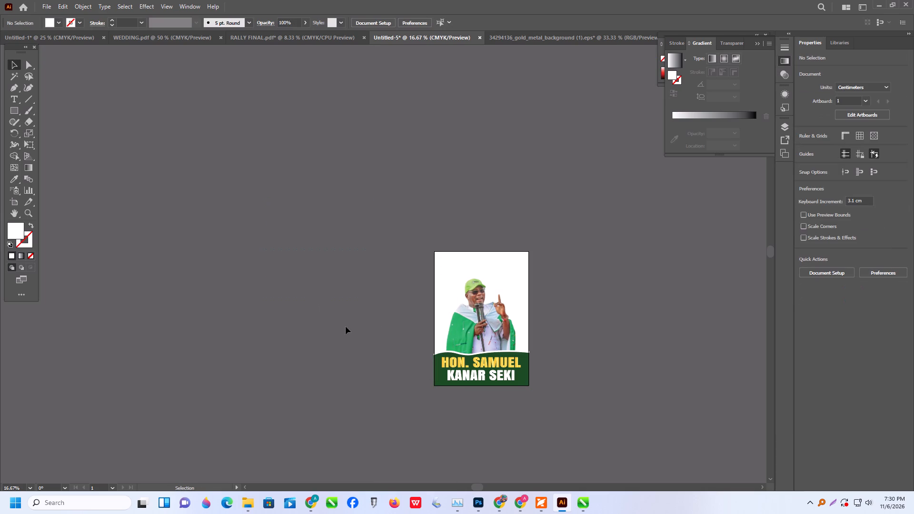
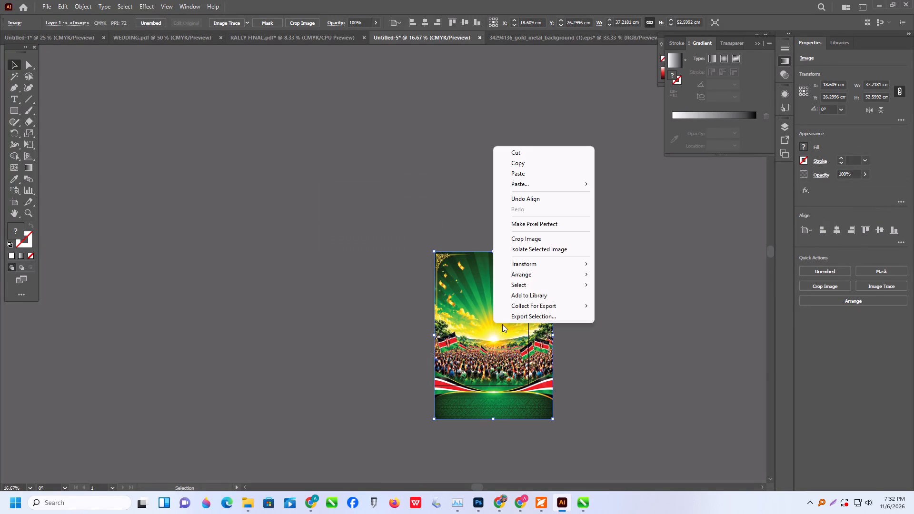
Send the new rally background image to the back, behind the candidate's portrait and lettering.
{"action": "left_click", "coordinate": [531, 275]}
{"action": "left_click", "coordinate": [654, 306]}
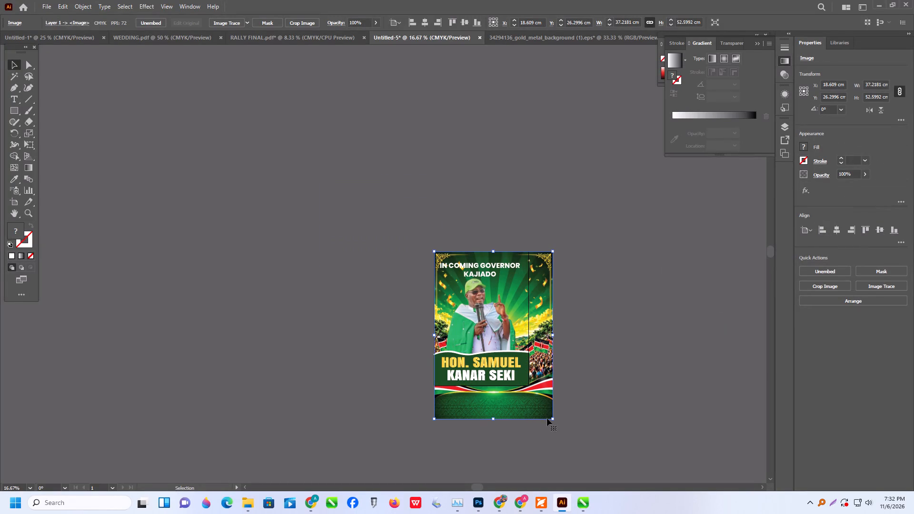
Scale the rally background image down to the poster's size, about 29.8 by 42.1 cm.
{"action": "left_click_drag", "start_coordinate": [550, 420], "coordinate": [526, 391], "text": "shift"}
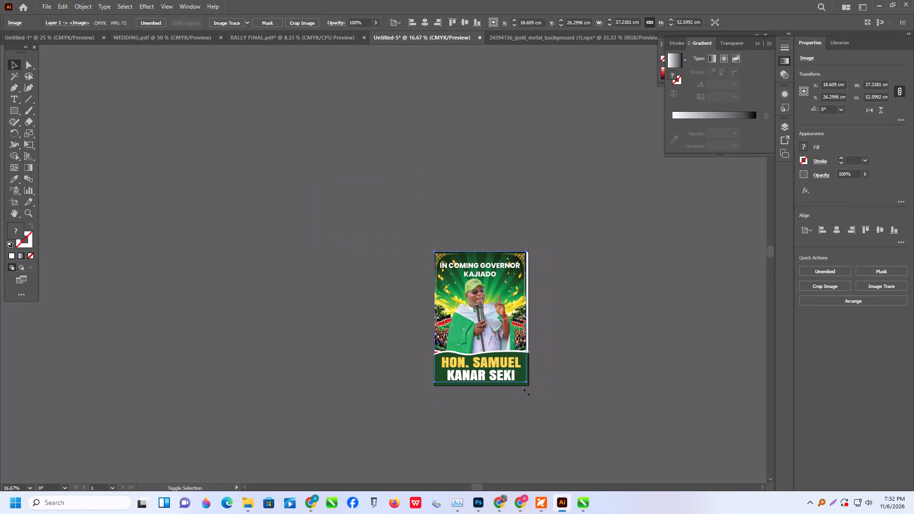
{"action": "left_click_drag", "start_coordinate": [526, 391], "coordinate": [529, 393], "text": "shift"}
{"action": "left_click", "coordinate": [590, 356], "text": "shift"}
Draw a thin white rectangle about 2.96 by 0.75 cm in the green band, just before the white second line of the candidate's name.
{"action": "scroll", "coordinate": [492, 274], "scroll_direction": "up", "scroll_amount": 2}
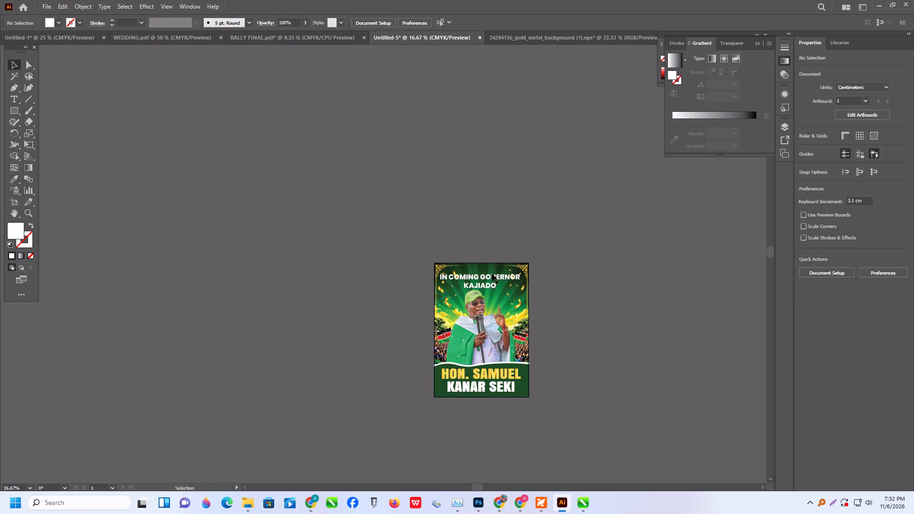
{"action": "scroll", "coordinate": [493, 283], "scroll_direction": "up", "scroll_amount": 2, "text": "alt"}
{"action": "scroll", "coordinate": [491, 282], "scroll_direction": "down", "scroll_amount": 13}
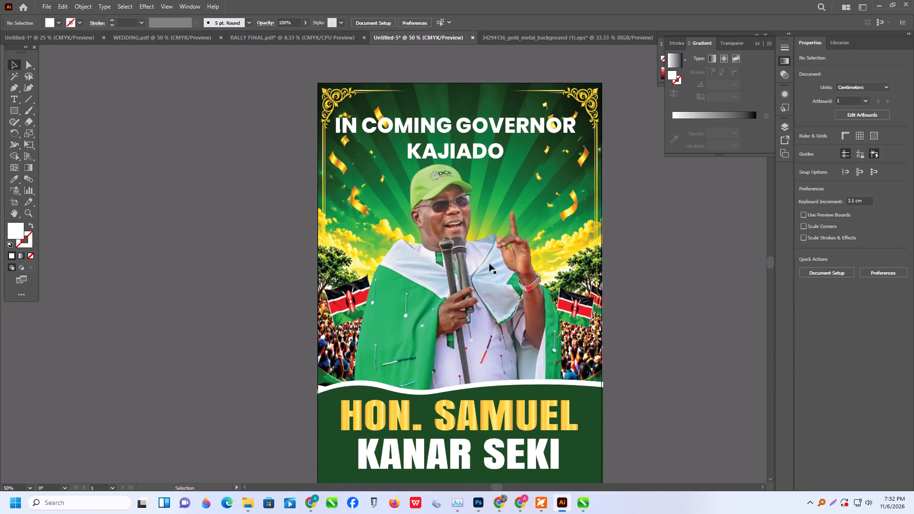
{"action": "scroll", "coordinate": [489, 264], "scroll_direction": "down", "scroll_amount": 1}
{"action": "scroll", "coordinate": [487, 275], "scroll_direction": "down", "scroll_amount": 1, "text": "alt"}
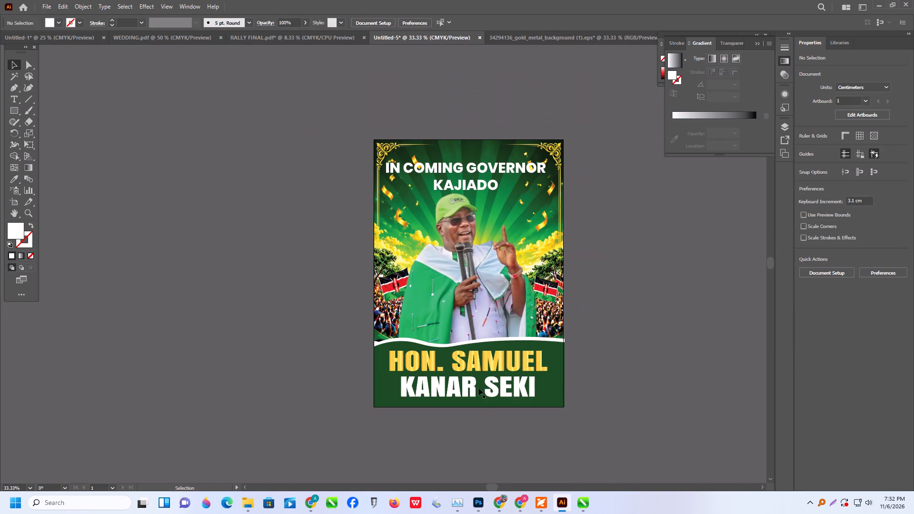
{"action": "scroll", "coordinate": [483, 395], "scroll_direction": "up", "scroll_amount": 1, "text": "alt"}
{"action": "left_click", "coordinate": [473, 356]}
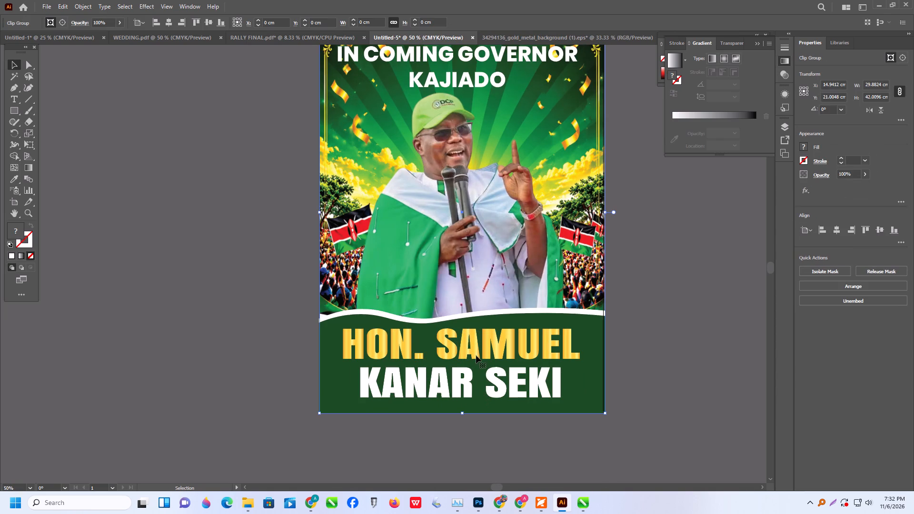
{"action": "left_click", "coordinate": [648, 373]}
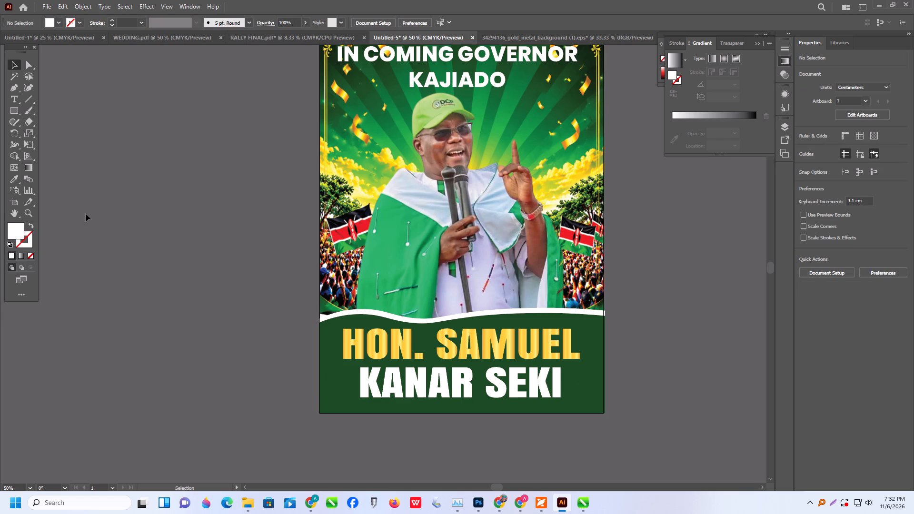
{"action": "left_click", "coordinate": [14, 115]}
{"action": "scroll", "coordinate": [293, 403], "scroll_direction": "up", "scroll_amount": 2, "text": "alt"}
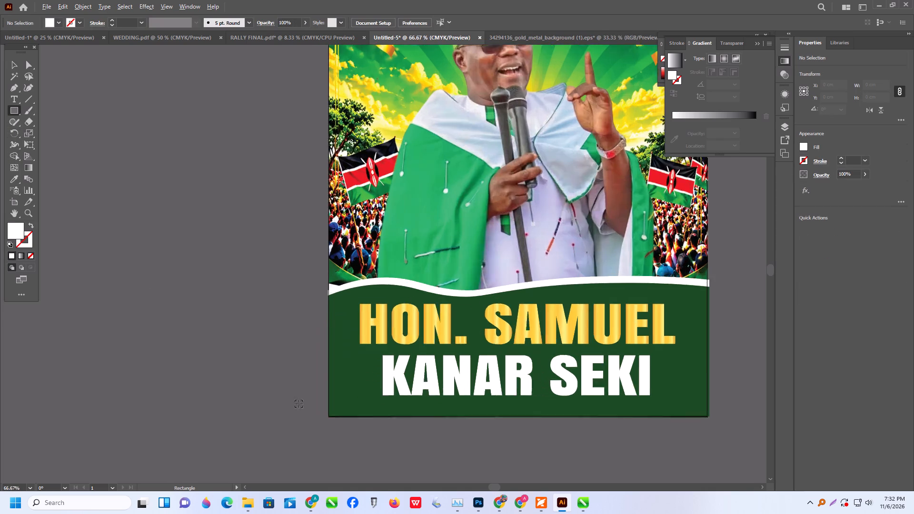
{"action": "left_click_drag", "start_coordinate": [360, 352], "coordinate": [417, 366]}
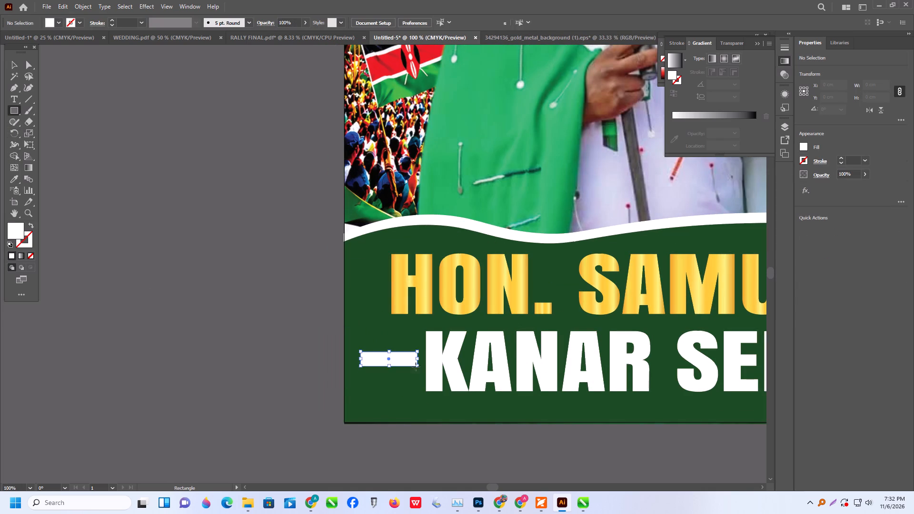
Duplicate the white bar horizontally to the other end of the white name line, about 25.2 cm away.
{"action": "scroll", "coordinate": [392, 368], "scroll_direction": "down", "scroll_amount": 3, "text": "alt"}
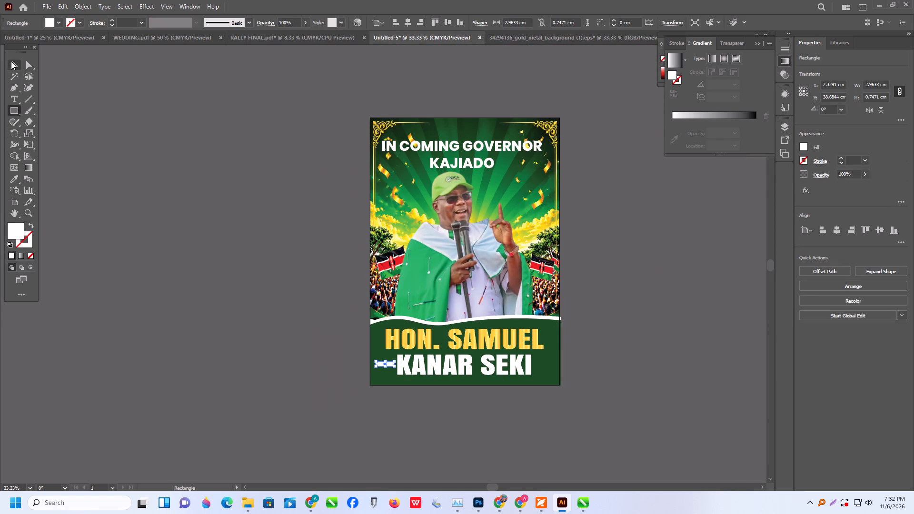
{"action": "left_click", "coordinate": [11, 61]}
{"action": "left_click_drag", "start_coordinate": [386, 366], "coordinate": [394, 369], "text": "alt"}
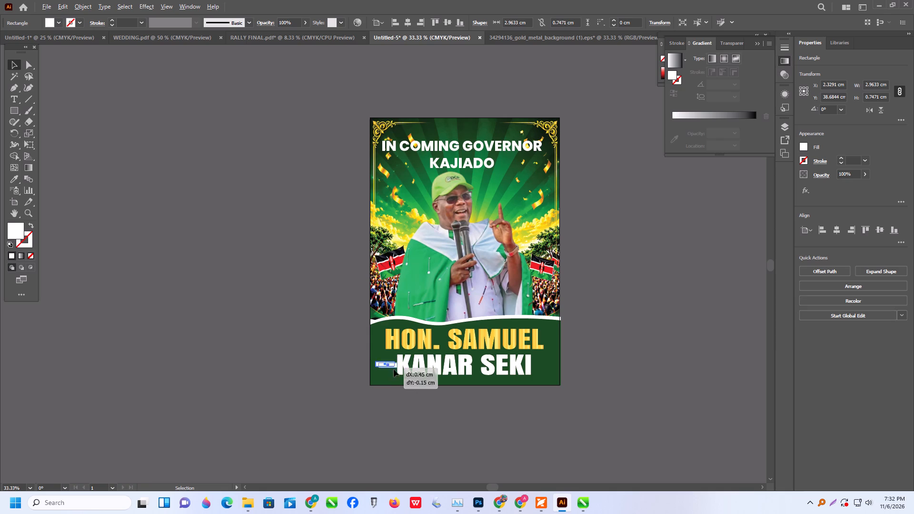
{"action": "left_click_drag", "start_coordinate": [394, 369], "coordinate": [546, 369], "text": "alt"}
Recolour both bars beside the name with red sampled from the Kenyan flag using the Eyedropper.
{"action": "left_click", "coordinate": [388, 363], "text": "shift"}
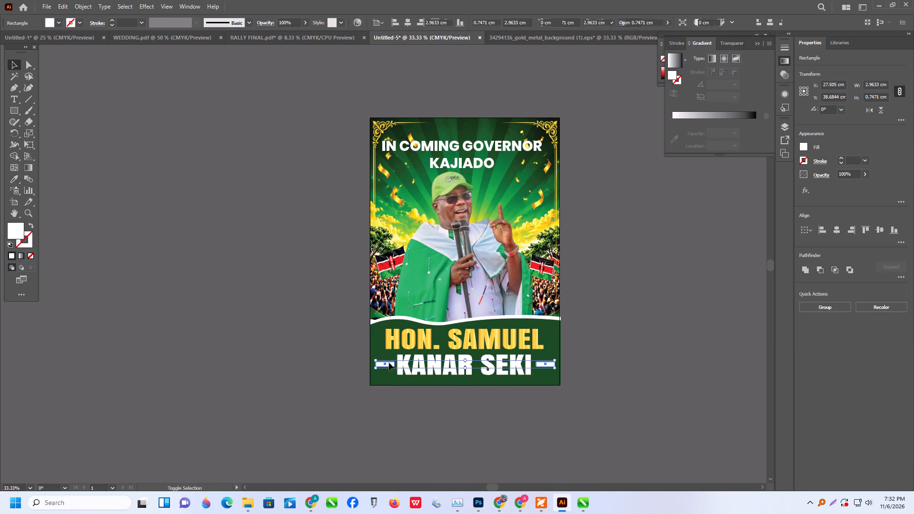
{"action": "left_click_drag", "start_coordinate": [15, 180], "coordinate": [20, 180]}
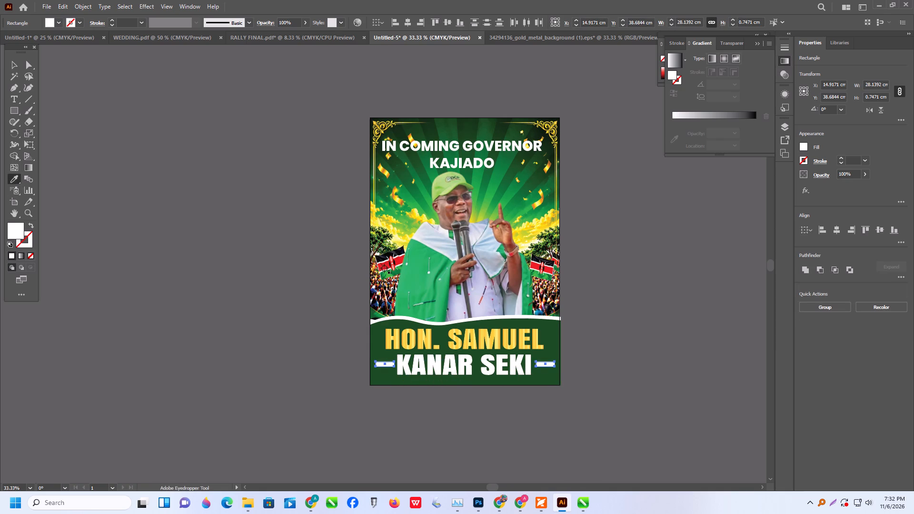
{"action": "left_click", "coordinate": [384, 267]}
{"action": "left_click", "coordinate": [17, 67]}
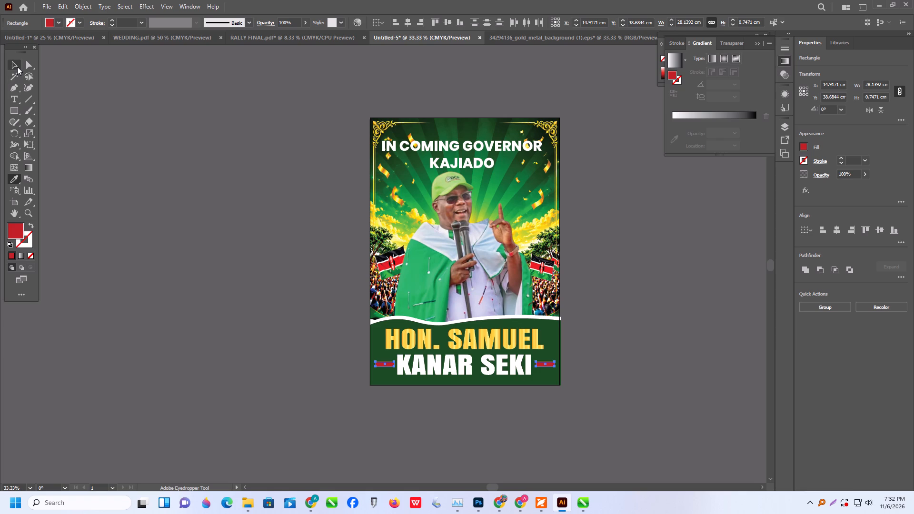
Reduce the height of both red bars to about 0.33 cm.
{"action": "scroll", "coordinate": [460, 386], "scroll_direction": "up", "scroll_amount": 1, "text": "alt"}
{"action": "left_click_drag", "start_coordinate": [466, 357], "coordinate": [467, 356]}
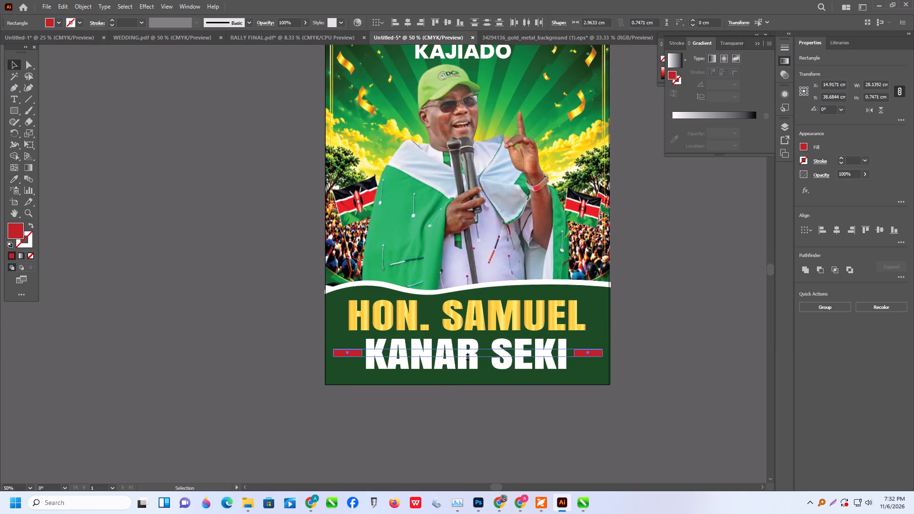
{"action": "left_click_drag", "start_coordinate": [467, 356], "coordinate": [467, 352]}
Duplicate the pair of thin red bars just below, forming a double bar on each side of the white name line.
{"action": "left_click_drag", "start_coordinate": [352, 351], "coordinate": [352, 355], "text": "alt"}
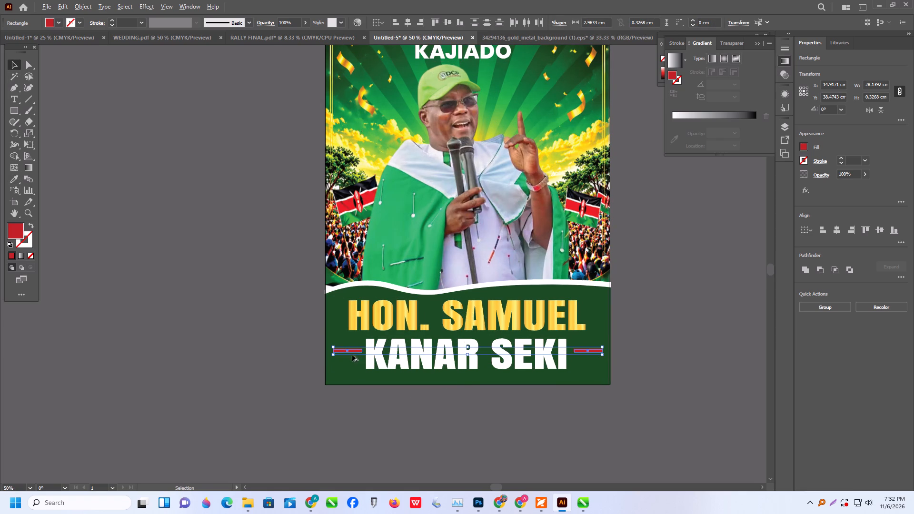
{"action": "left_click_drag", "start_coordinate": [352, 355], "coordinate": [355, 357], "text": "alt"}
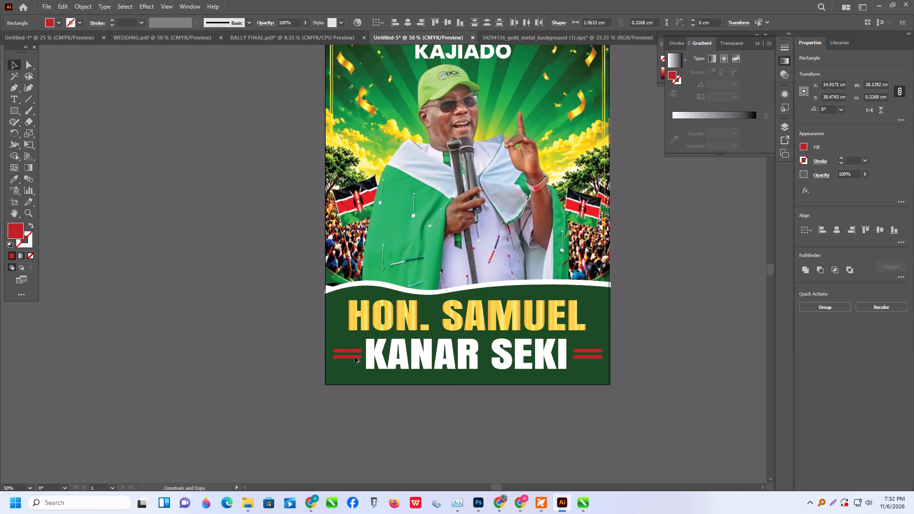
{"action": "left_click_drag", "start_coordinate": [355, 357], "coordinate": [354, 357], "text": "alt"}
{"action": "scroll", "coordinate": [358, 365], "scroll_direction": "up", "scroll_amount": 1, "text": "alt"}
{"action": "left_click", "coordinate": [243, 392]}
{"action": "scroll", "coordinate": [271, 398], "scroll_direction": "down", "scroll_amount": 2, "text": "alt"}
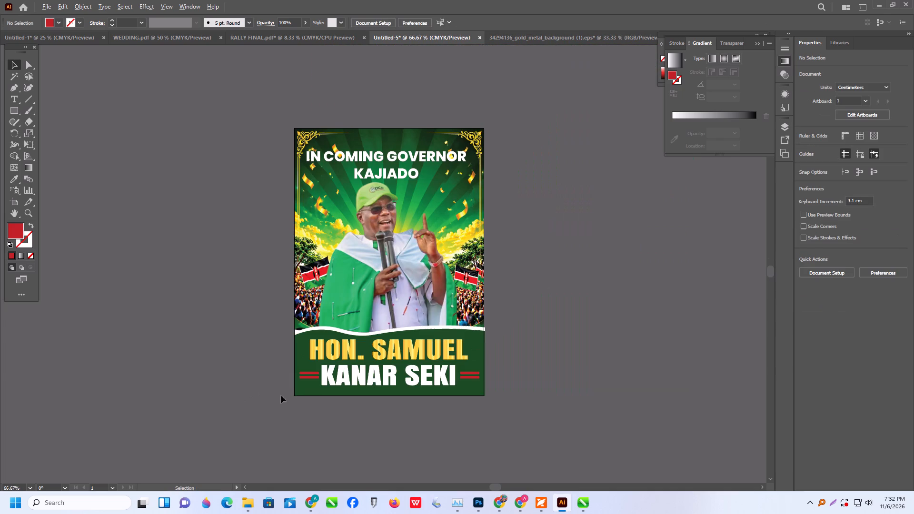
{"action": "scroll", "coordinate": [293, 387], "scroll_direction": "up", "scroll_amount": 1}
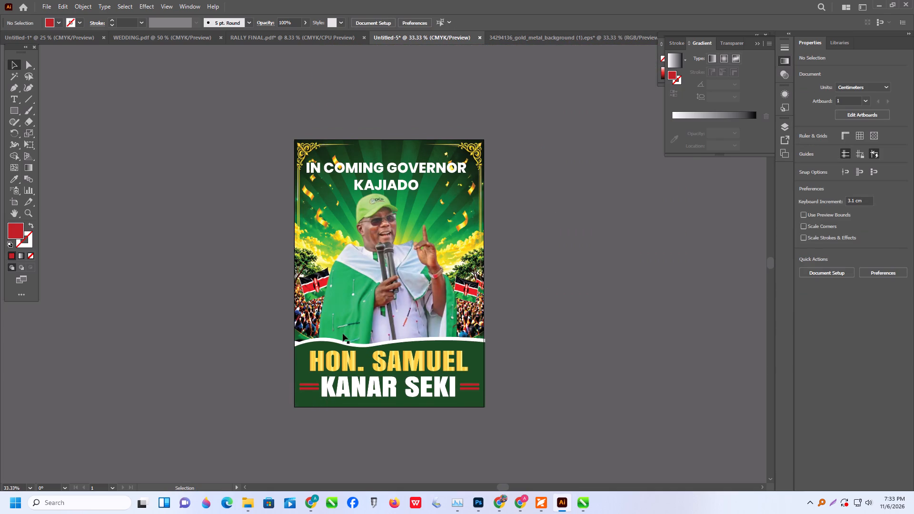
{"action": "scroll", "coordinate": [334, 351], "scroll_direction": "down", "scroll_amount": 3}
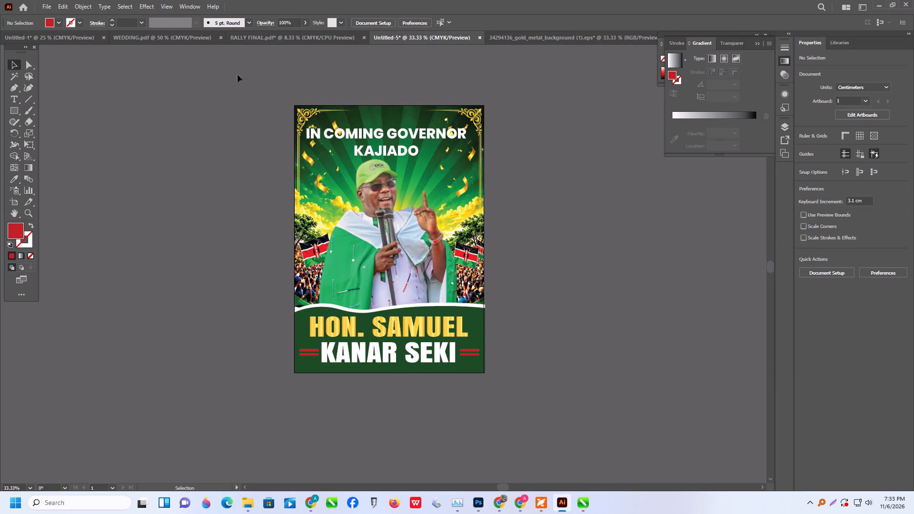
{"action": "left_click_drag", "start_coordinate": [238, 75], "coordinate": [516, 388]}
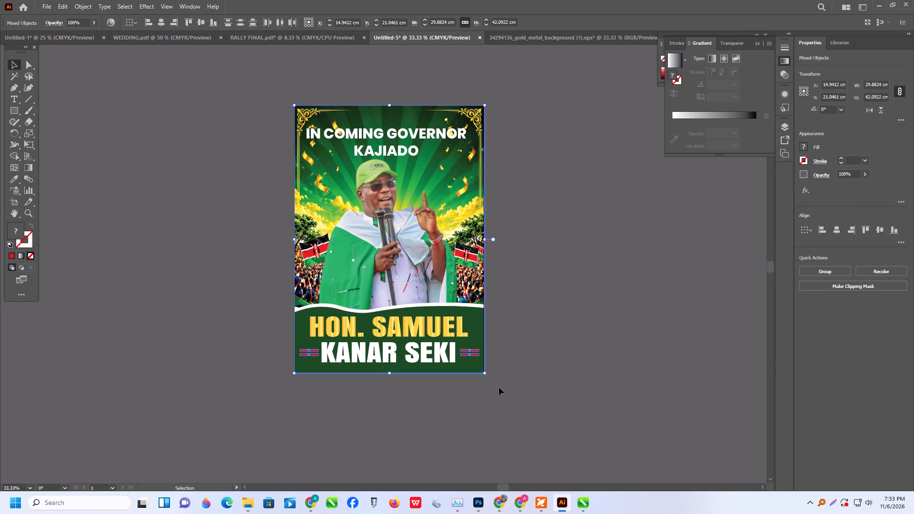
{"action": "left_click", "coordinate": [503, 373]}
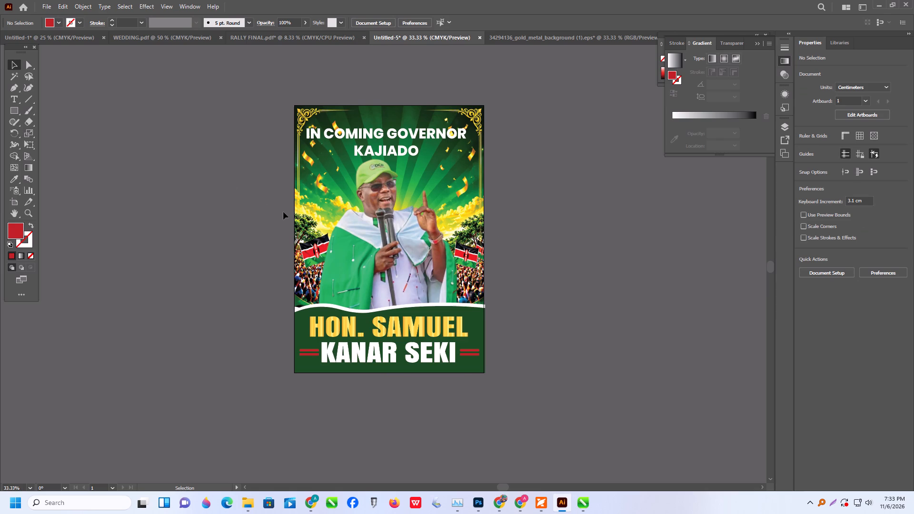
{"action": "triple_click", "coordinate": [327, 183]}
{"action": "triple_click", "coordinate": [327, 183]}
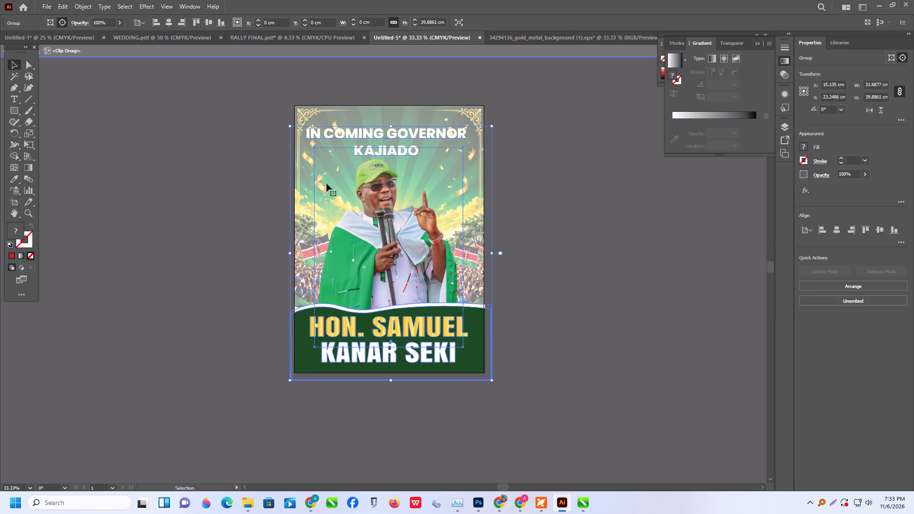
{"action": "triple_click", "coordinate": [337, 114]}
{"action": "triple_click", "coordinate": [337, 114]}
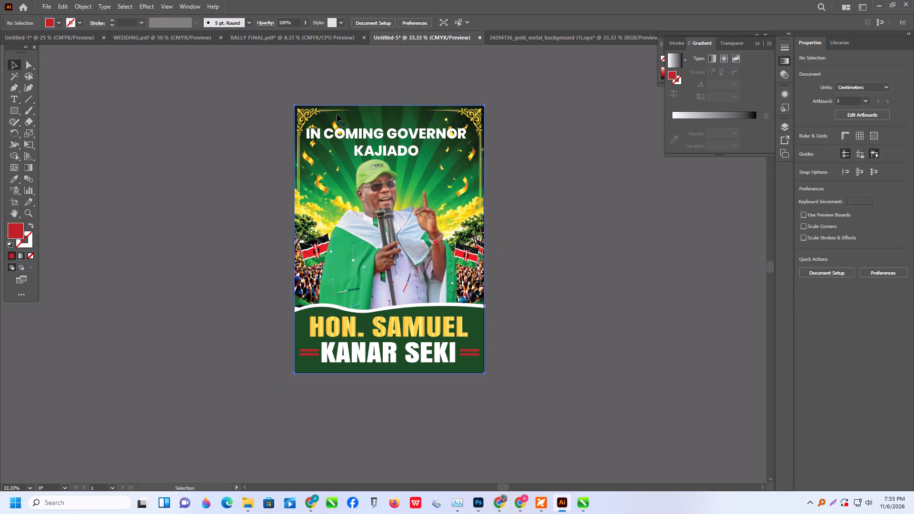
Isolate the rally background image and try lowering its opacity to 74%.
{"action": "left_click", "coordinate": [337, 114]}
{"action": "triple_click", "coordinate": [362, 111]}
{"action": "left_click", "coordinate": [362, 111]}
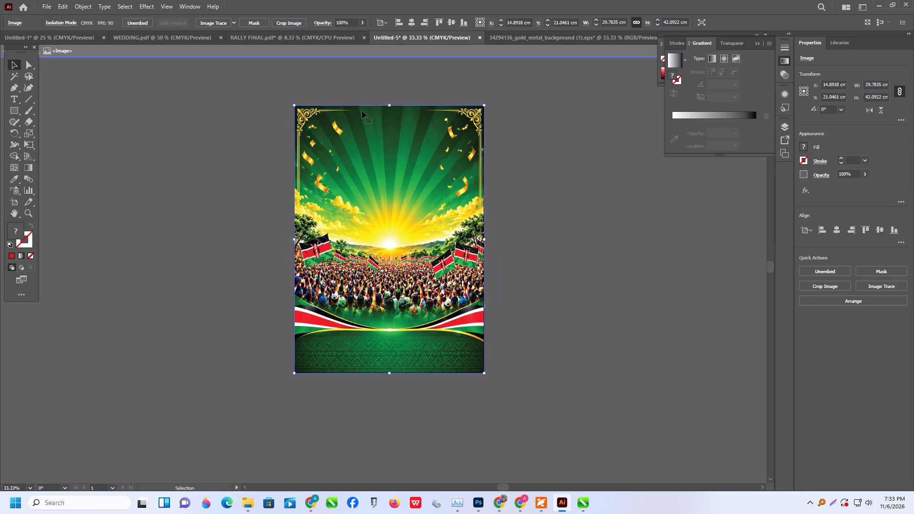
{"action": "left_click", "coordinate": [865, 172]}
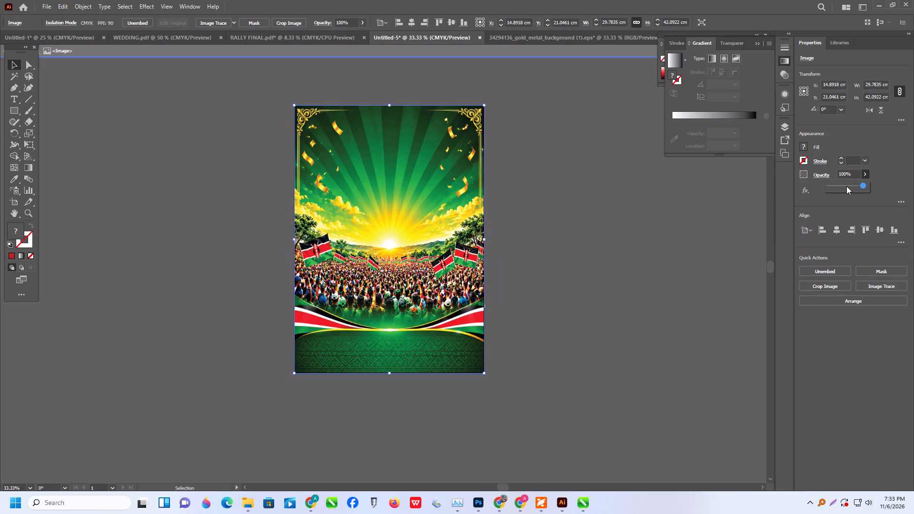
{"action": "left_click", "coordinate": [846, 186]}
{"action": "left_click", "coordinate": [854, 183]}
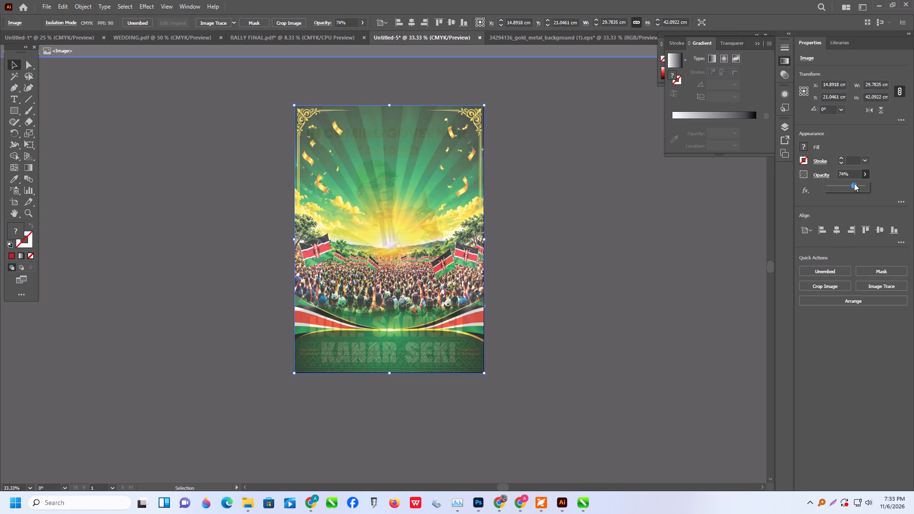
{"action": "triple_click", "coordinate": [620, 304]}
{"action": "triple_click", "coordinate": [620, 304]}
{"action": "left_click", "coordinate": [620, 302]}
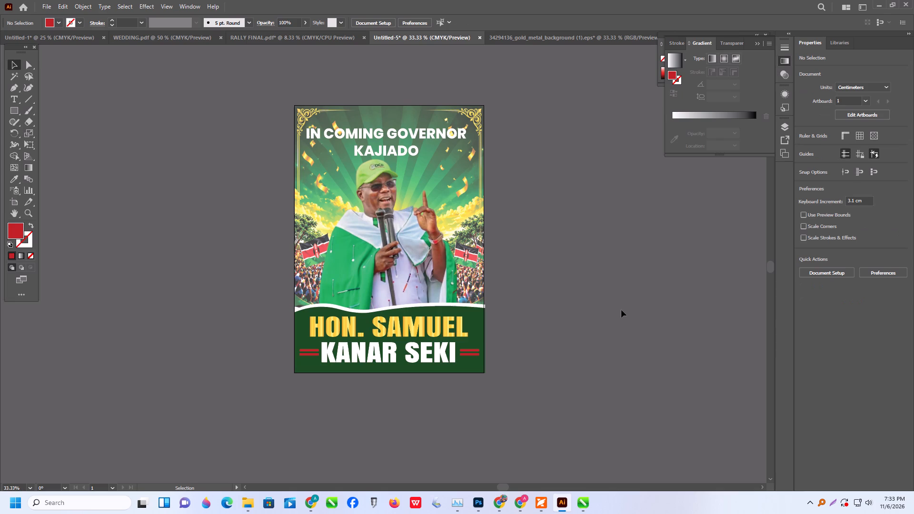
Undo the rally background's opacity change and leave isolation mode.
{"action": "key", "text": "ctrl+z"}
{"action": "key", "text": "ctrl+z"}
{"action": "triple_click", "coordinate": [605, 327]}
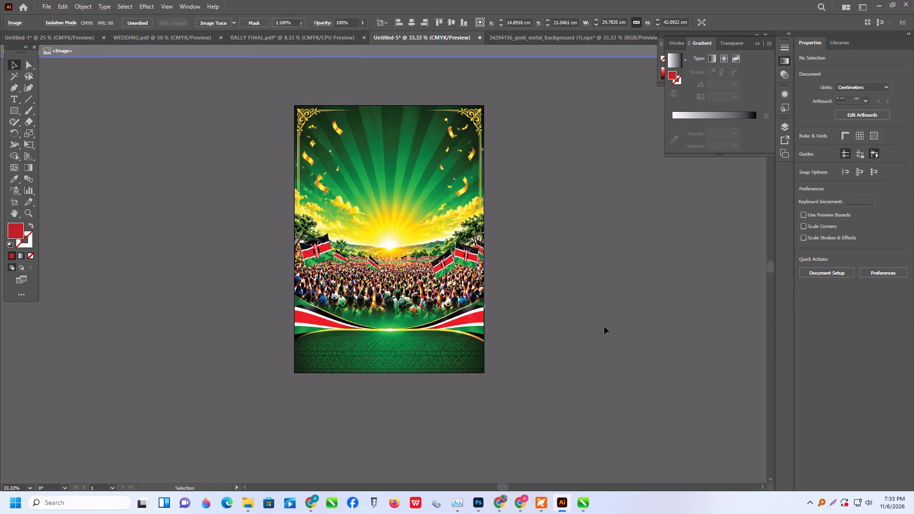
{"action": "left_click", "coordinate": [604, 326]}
Convert the "IN COMING GOVERNOR KAJIADO" heading inside the clip group to outlines.
{"action": "scroll", "coordinate": [606, 345], "scroll_direction": "down", "scroll_amount": 2}
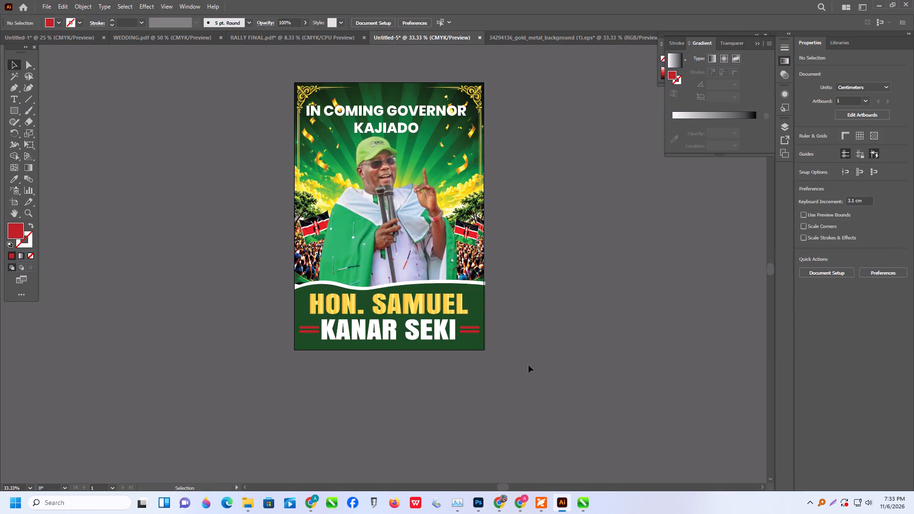
{"action": "scroll", "coordinate": [379, 141], "scroll_direction": "up", "scroll_amount": 1, "text": "alt"}
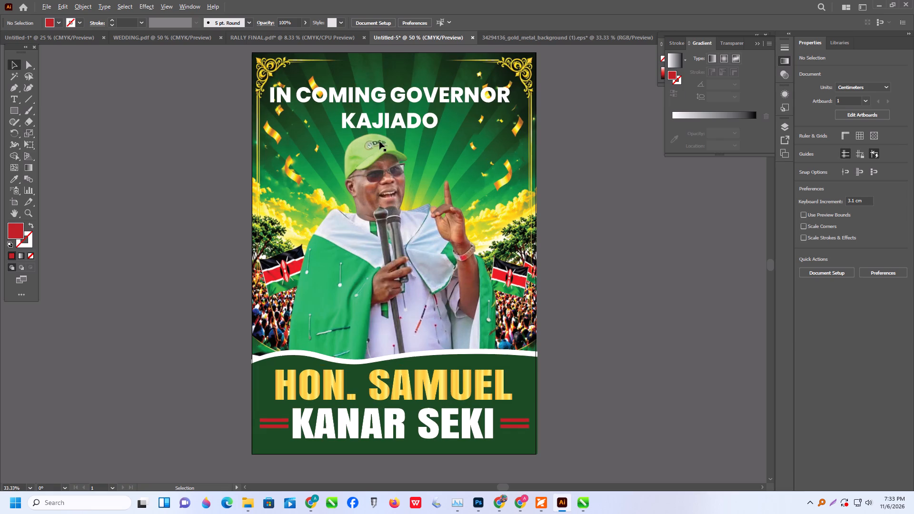
{"action": "left_click", "coordinate": [407, 99]}
{"action": "triple_click", "coordinate": [396, 98]}
{"action": "triple_click", "coordinate": [396, 98]}
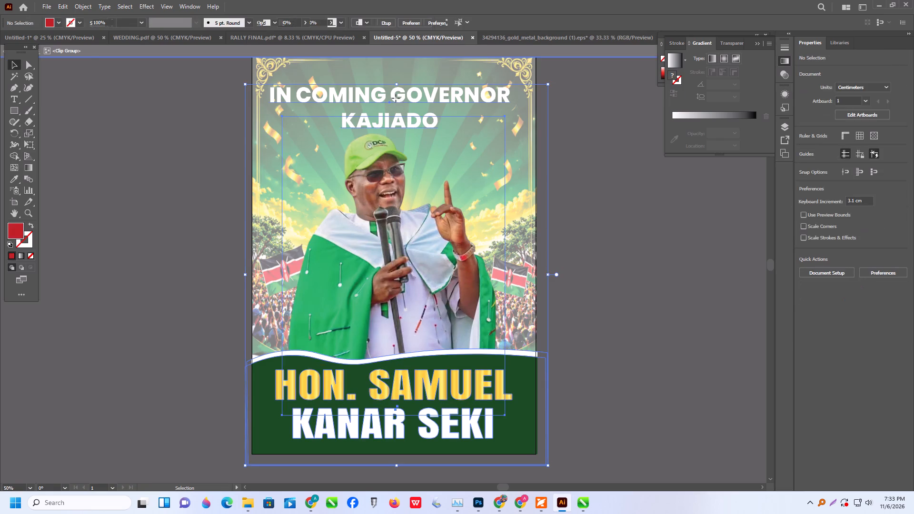
{"action": "triple_click", "coordinate": [396, 98]}
{"action": "right_click", "coordinate": [396, 98]}
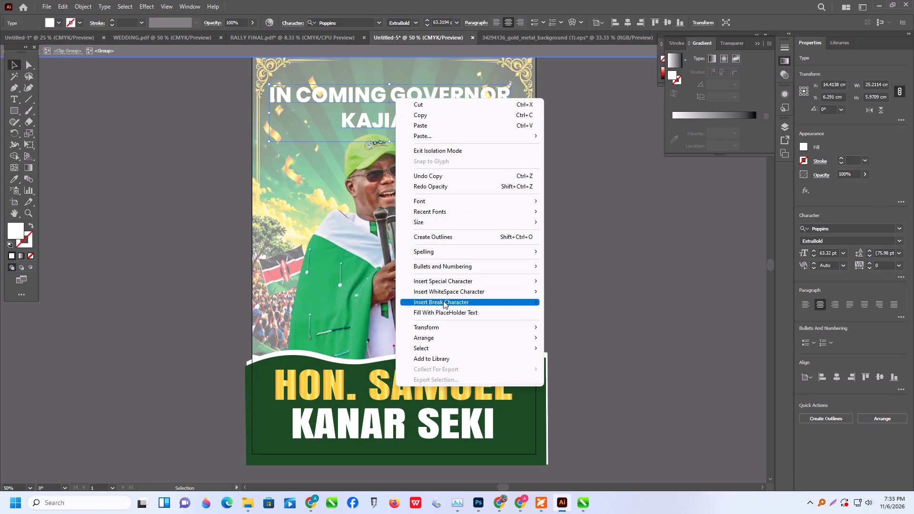
{"action": "left_click", "coordinate": [453, 237]}
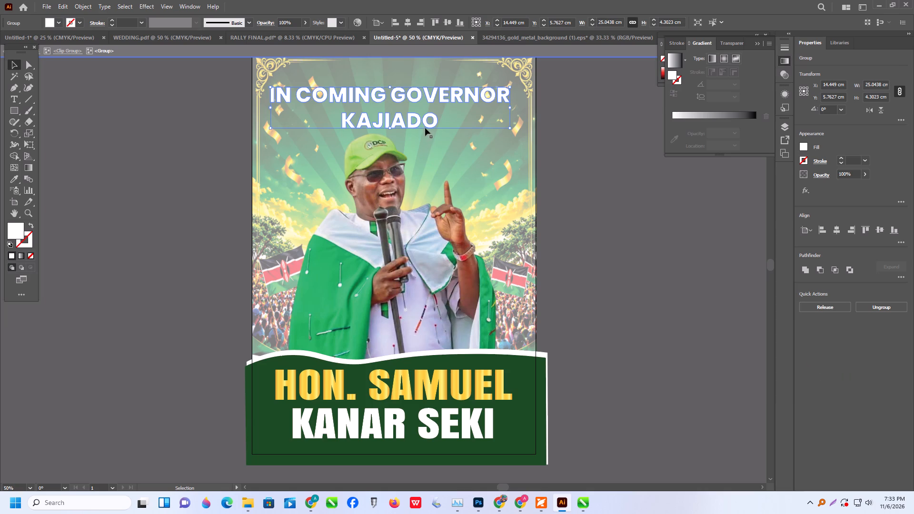
Apply the gold gradient of the first name line to the "IN COMING GOVERNOR KAJIADO" heading and leave isolation mode.
{"action": "left_click", "coordinate": [11, 180]}
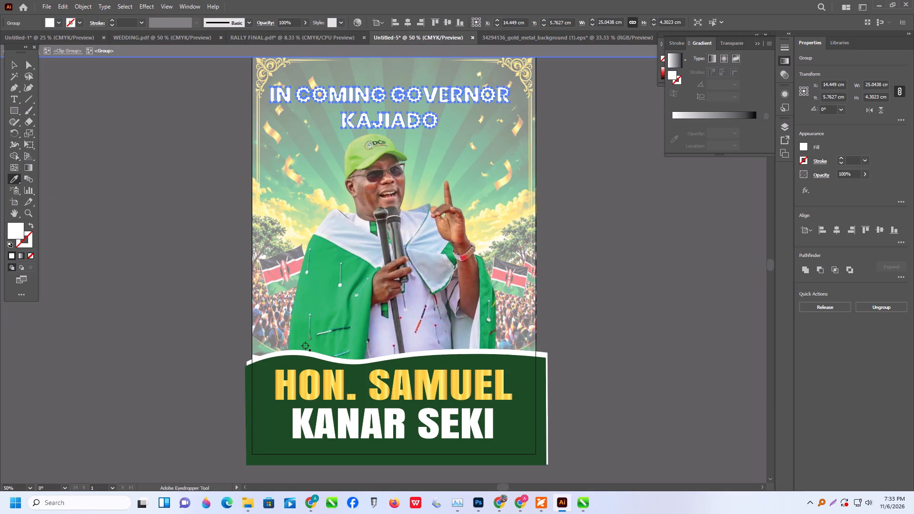
{"action": "left_click", "coordinate": [333, 382]}
{"action": "left_click", "coordinate": [9, 63]}
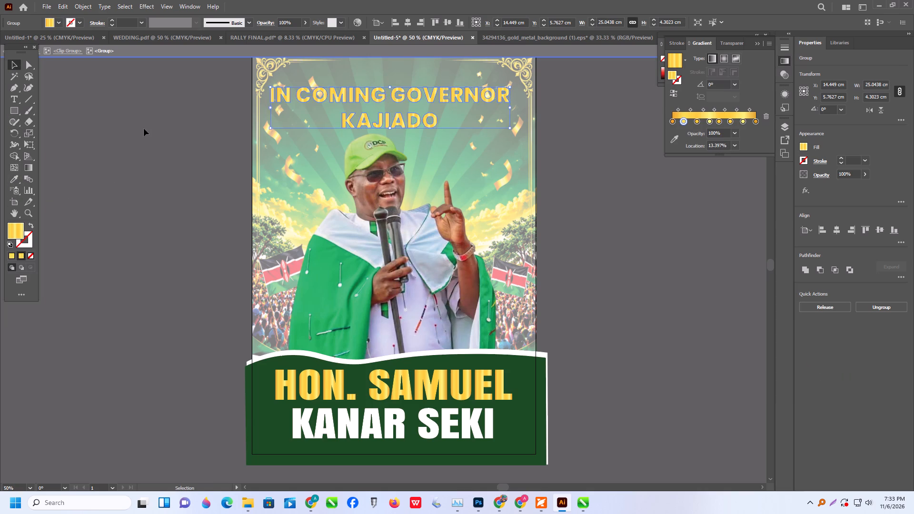
{"action": "triple_click", "coordinate": [149, 134]}
{"action": "double_click", "coordinate": [154, 131]}
{"action": "scroll", "coordinate": [491, 118], "scroll_direction": "up", "scroll_amount": 1}
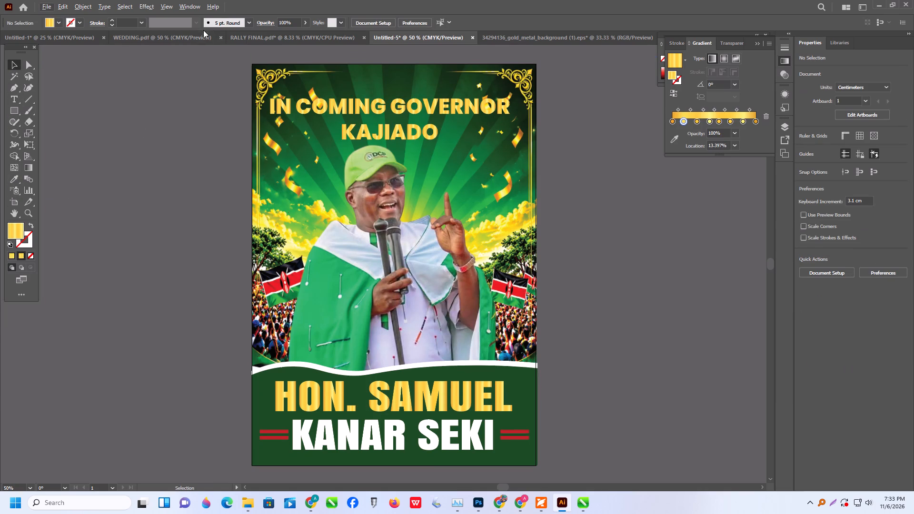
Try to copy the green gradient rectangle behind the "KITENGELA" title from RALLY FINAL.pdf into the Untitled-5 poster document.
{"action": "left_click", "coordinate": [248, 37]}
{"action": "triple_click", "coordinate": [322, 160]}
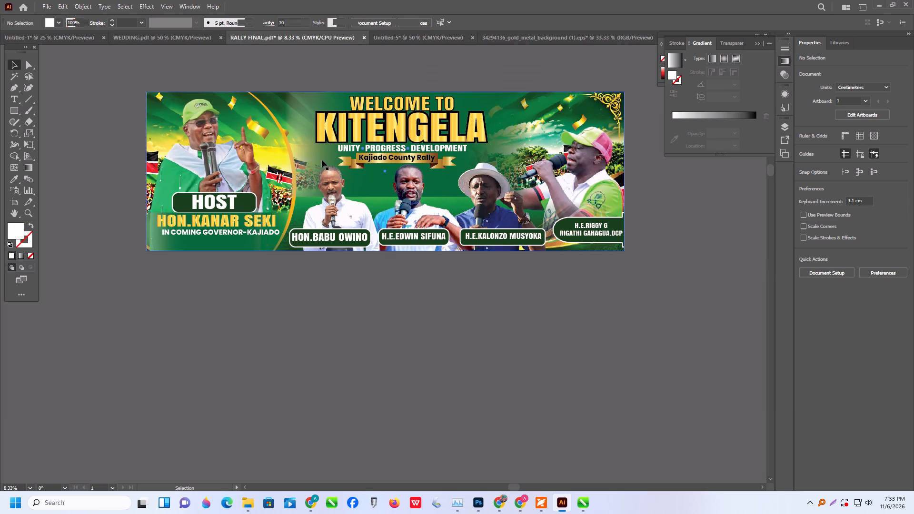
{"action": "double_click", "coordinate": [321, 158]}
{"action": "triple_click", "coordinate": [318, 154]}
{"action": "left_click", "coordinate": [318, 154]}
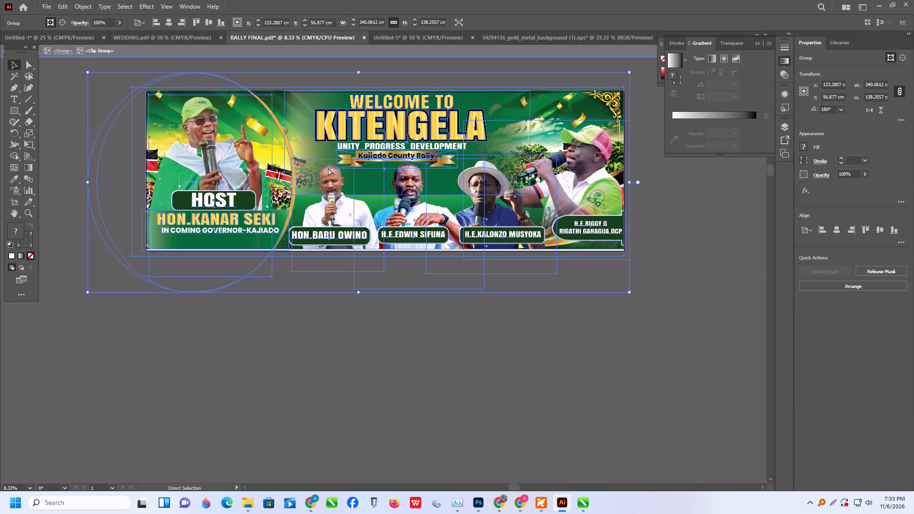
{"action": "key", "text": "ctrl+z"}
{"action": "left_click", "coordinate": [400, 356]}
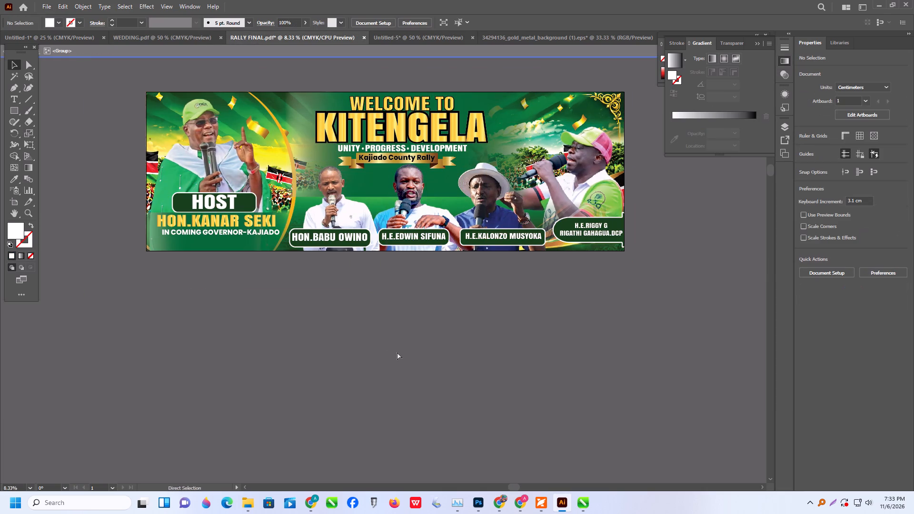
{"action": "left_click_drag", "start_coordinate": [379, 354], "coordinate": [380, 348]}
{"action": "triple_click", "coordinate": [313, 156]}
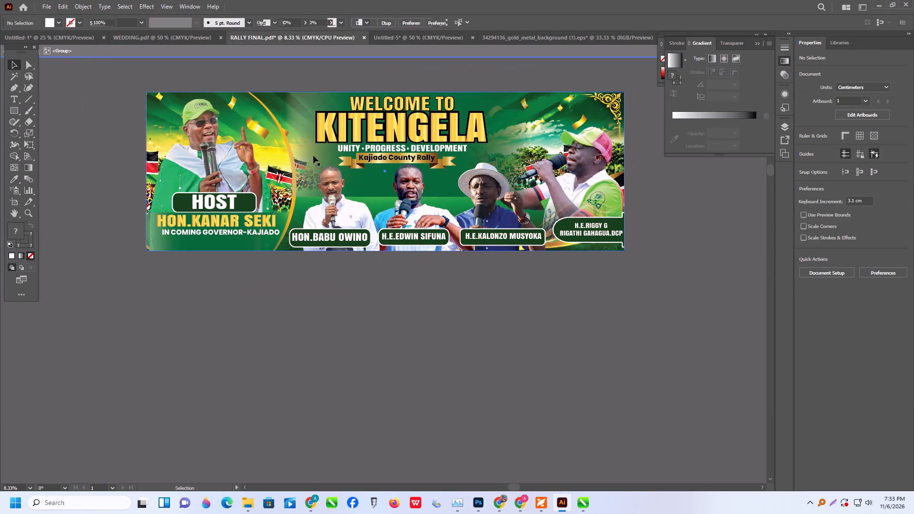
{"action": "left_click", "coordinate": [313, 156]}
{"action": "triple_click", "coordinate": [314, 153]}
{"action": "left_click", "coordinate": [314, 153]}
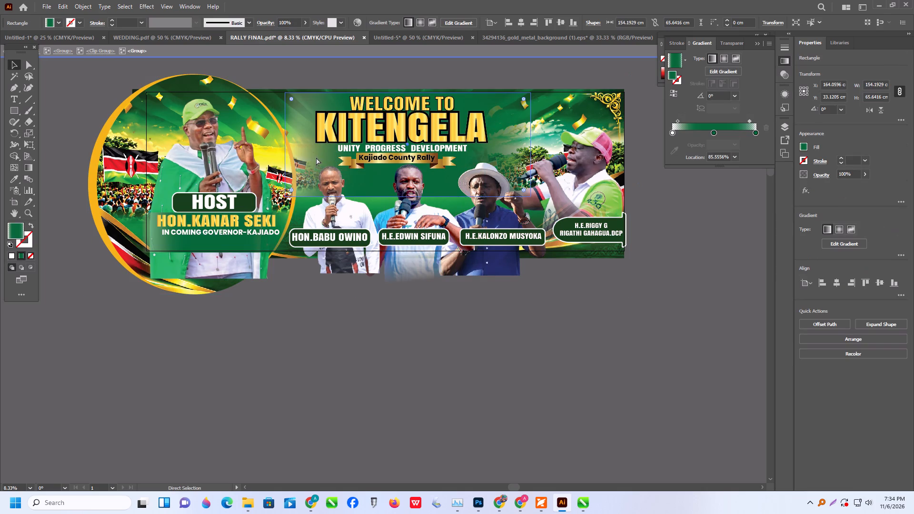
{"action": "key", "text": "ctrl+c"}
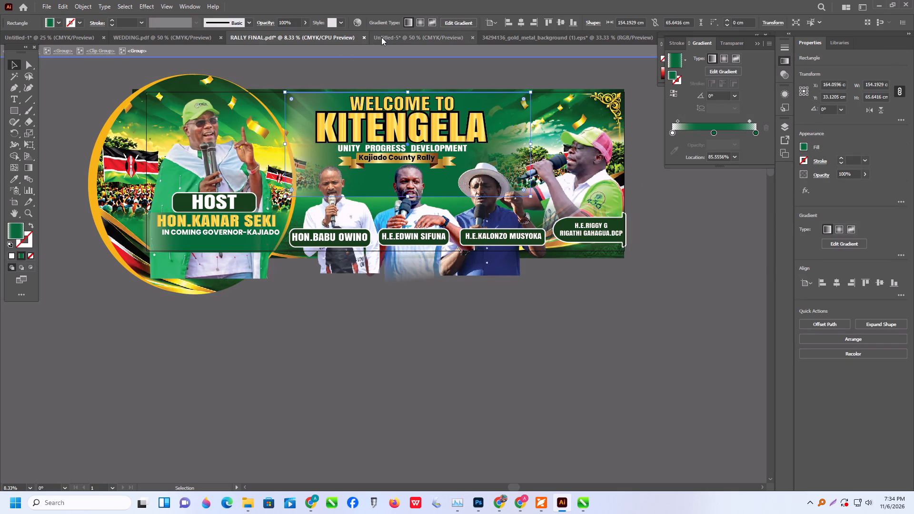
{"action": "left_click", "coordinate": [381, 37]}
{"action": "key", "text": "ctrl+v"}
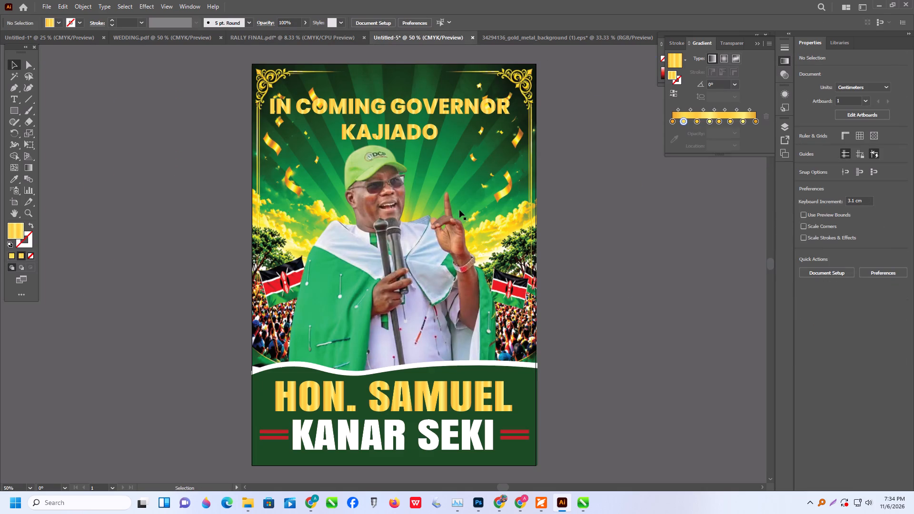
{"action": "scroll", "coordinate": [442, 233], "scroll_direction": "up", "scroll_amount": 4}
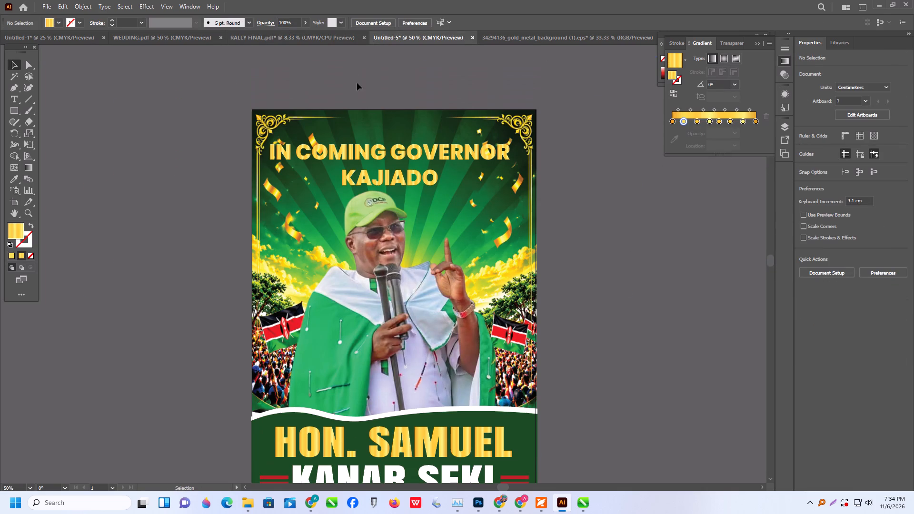
Copy the green gradient rectangle together with the "UNITY PROGRESS DEVELOPMENT" and ribbon group from RALLY FINAL.pdf into the Untitled-5 document.
{"action": "left_click", "coordinate": [331, 32]}
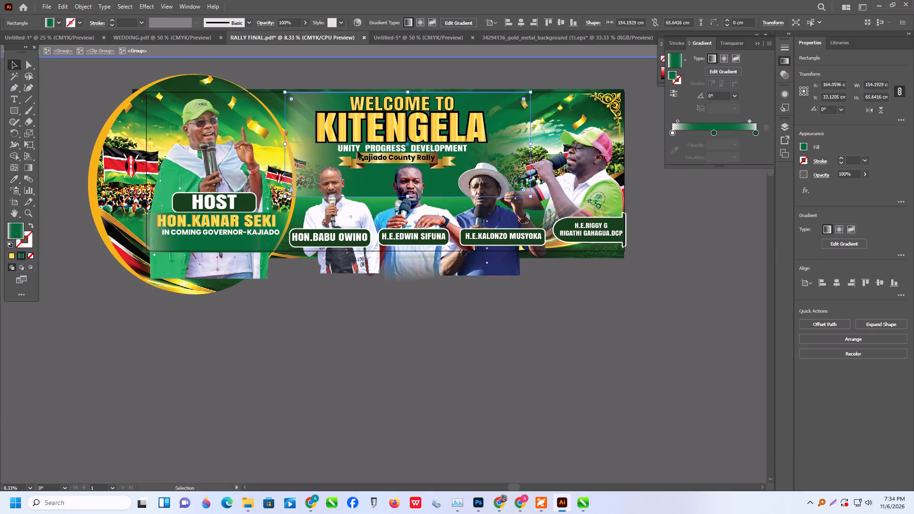
{"action": "left_click", "coordinate": [350, 151], "text": "shift"}
{"action": "left_click", "coordinate": [353, 145], "text": "shift"}
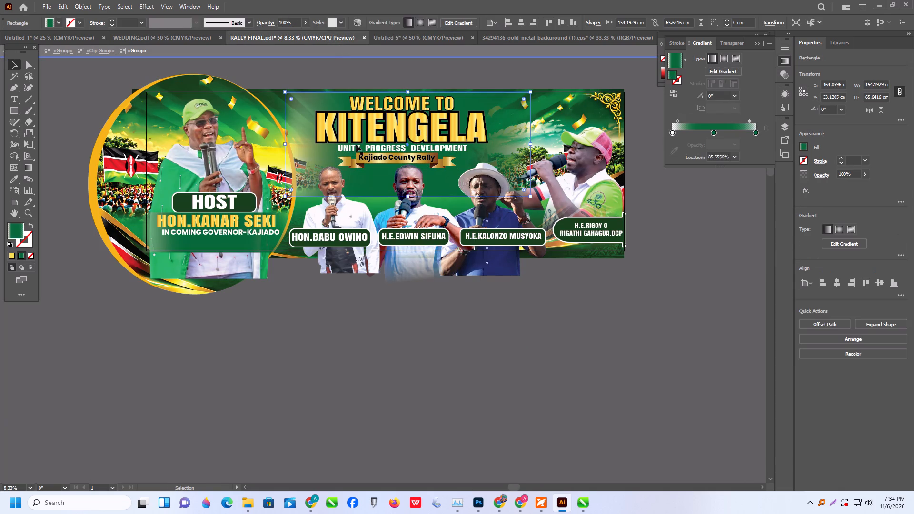
{"action": "left_click", "coordinate": [356, 145]}
{"action": "left_click", "coordinate": [357, 145]}
{"action": "left_click", "coordinate": [317, 153], "text": "shift"}
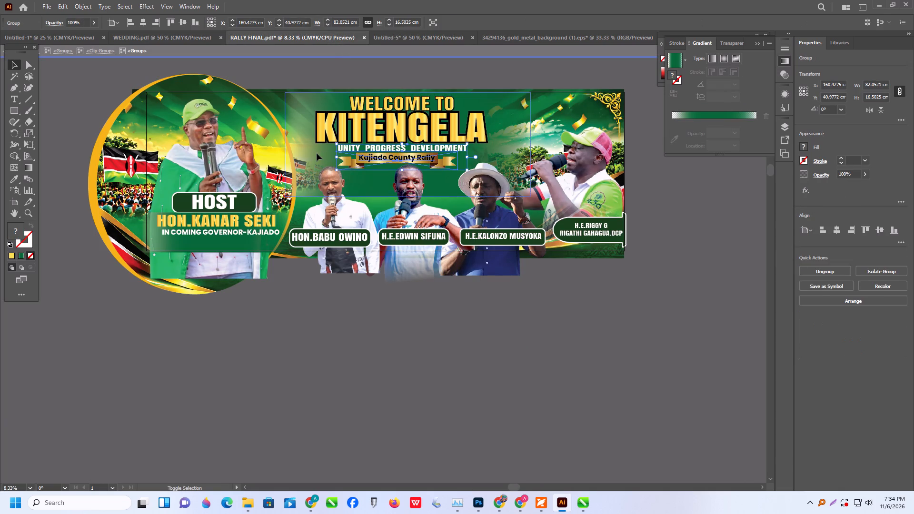
{"action": "key", "text": "ctrl+x"}
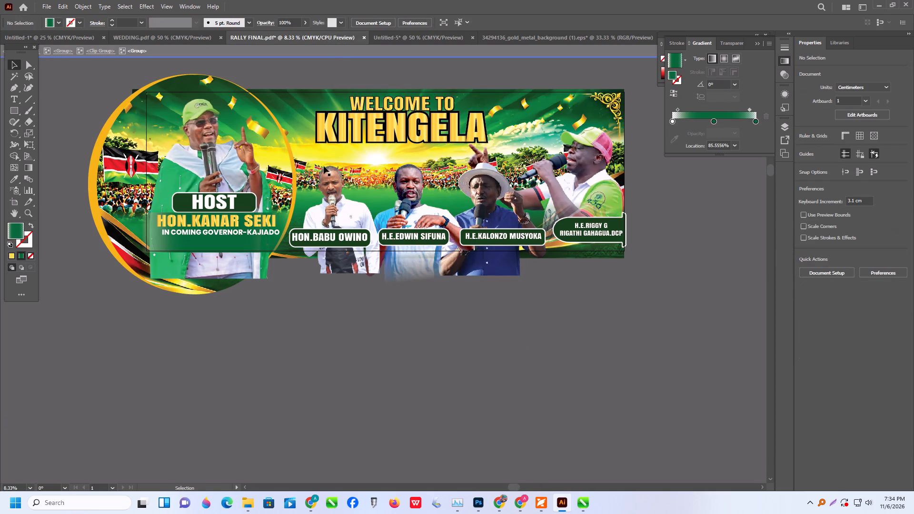
{"action": "key", "text": "ctrl+z"}
{"action": "left_click", "coordinate": [387, 38]}
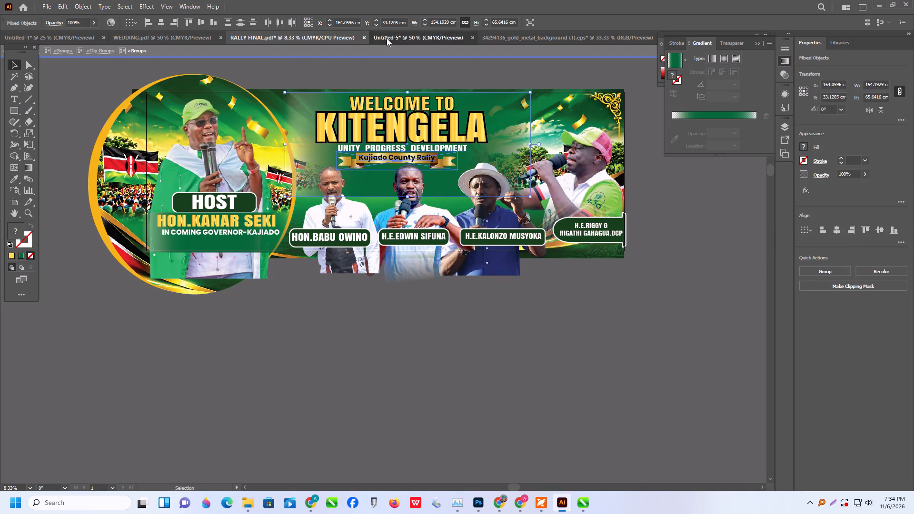
{"action": "key", "text": "ctrl+v"}
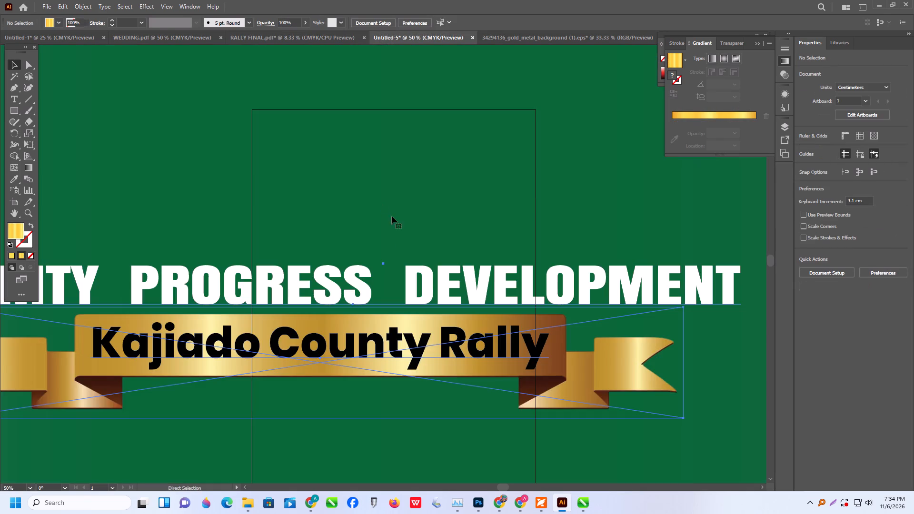
Scale the pasted banner artwork down proportionally to about 49 cm wide, leaving it on the empty canvas beside the poster.
{"action": "scroll", "coordinate": [393, 232], "scroll_direction": "down", "scroll_amount": 5, "text": "alt"}
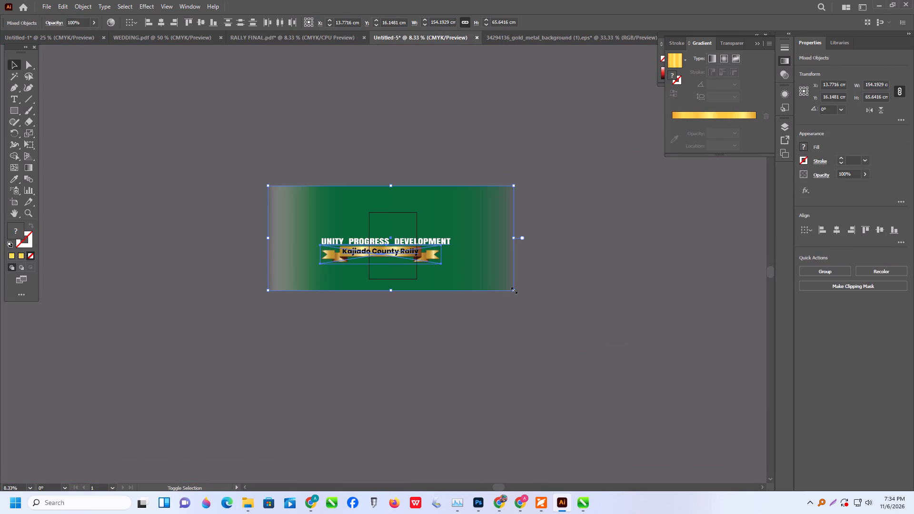
{"action": "left_click_drag", "start_coordinate": [514, 289], "coordinate": [356, 219], "text": "shift"}
{"action": "left_click", "coordinate": [320, 237]}
{"action": "scroll", "coordinate": [318, 206], "scroll_direction": "up", "scroll_amount": 3, "text": "alt"}
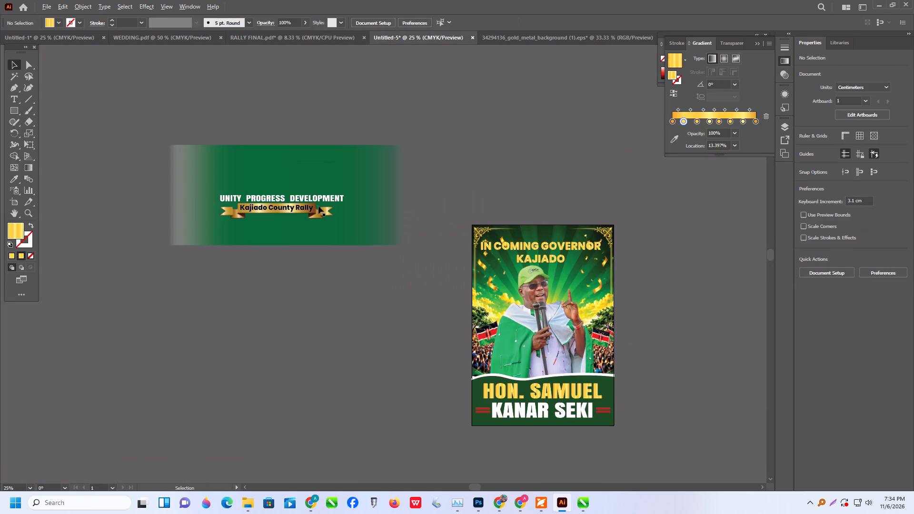
{"action": "left_click", "coordinate": [336, 250]}
Ungroup the pasted tagline and ribbon, and move the "Kajiado County Rally" text and gold ribbon below the green rectangle.
{"action": "left_click", "coordinate": [294, 204]}
{"action": "right_click", "coordinate": [293, 207]}
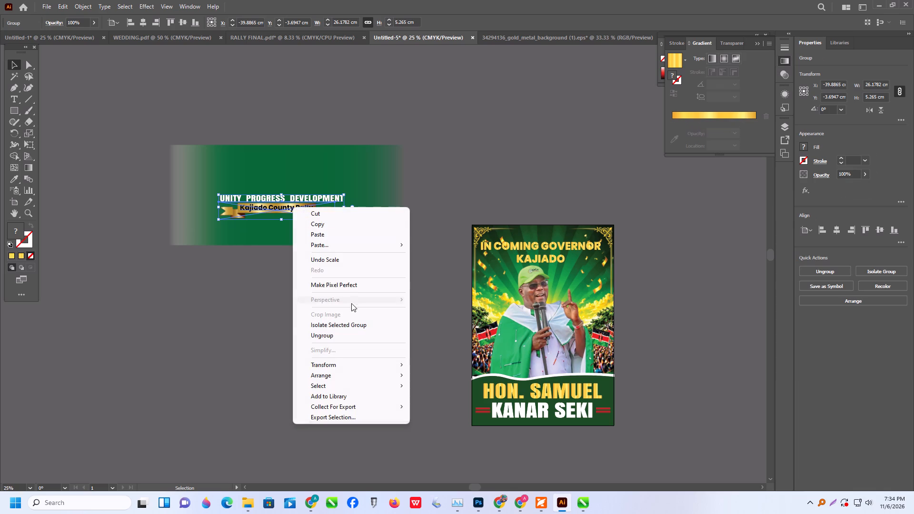
{"action": "left_click", "coordinate": [340, 335]}
{"action": "left_click", "coordinate": [349, 315]}
{"action": "left_click_drag", "start_coordinate": [303, 206], "coordinate": [304, 317]}
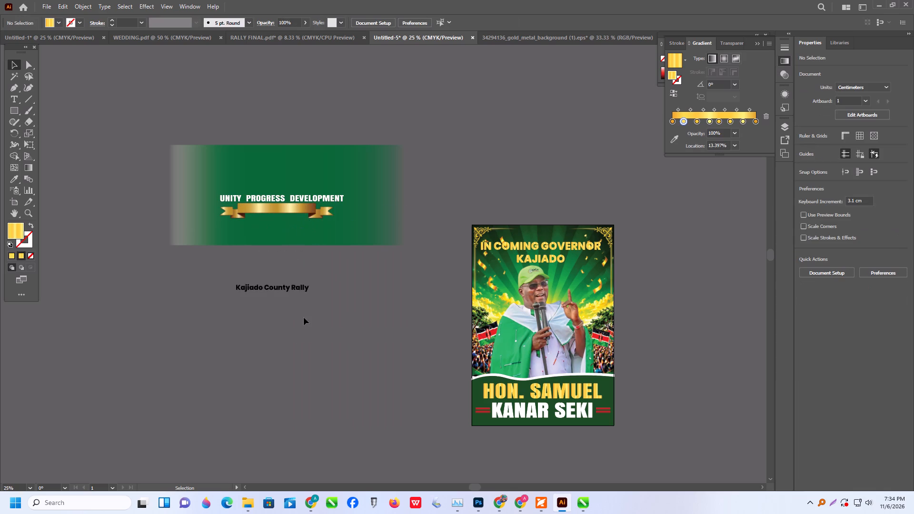
{"action": "left_click_drag", "start_coordinate": [304, 317], "coordinate": [309, 327]}
{"action": "left_click_drag", "start_coordinate": [302, 210], "coordinate": [354, 315]}
Move the green gradient rectangle over the poster's upper half and send it to the back.
{"action": "left_click_drag", "start_coordinate": [323, 219], "coordinate": [597, 270]}
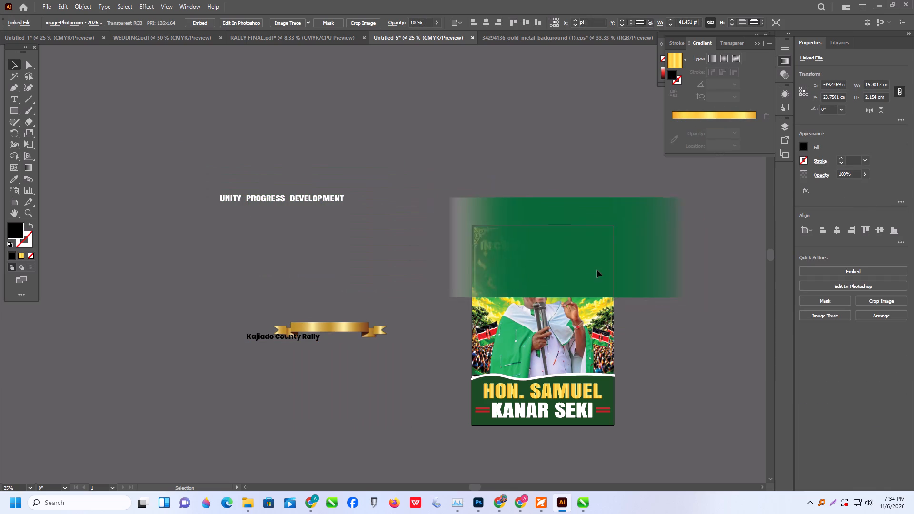
{"action": "left_click_drag", "start_coordinate": [597, 270], "coordinate": [573, 269]}
{"action": "right_click", "coordinate": [608, 277]}
{"action": "left_click", "coordinate": [650, 227]}
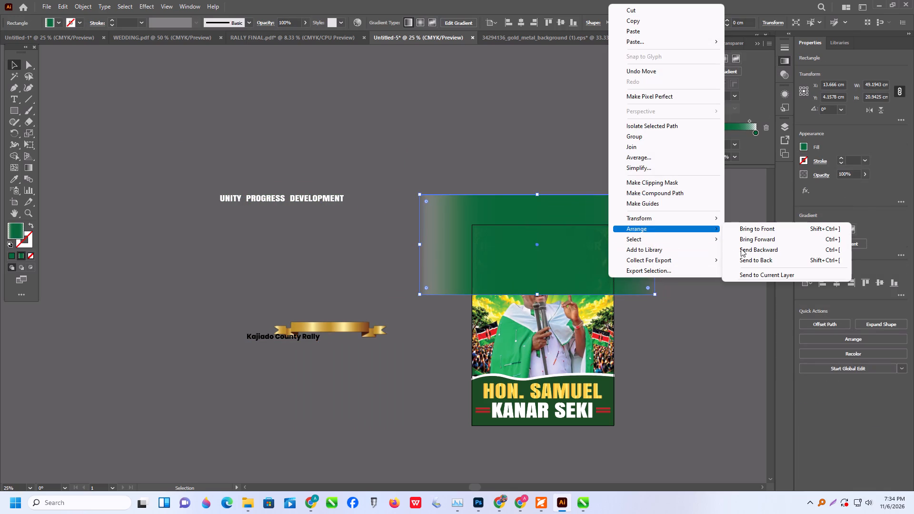
{"action": "left_click", "coordinate": [755, 258]}
{"action": "left_click", "coordinate": [672, 269]}
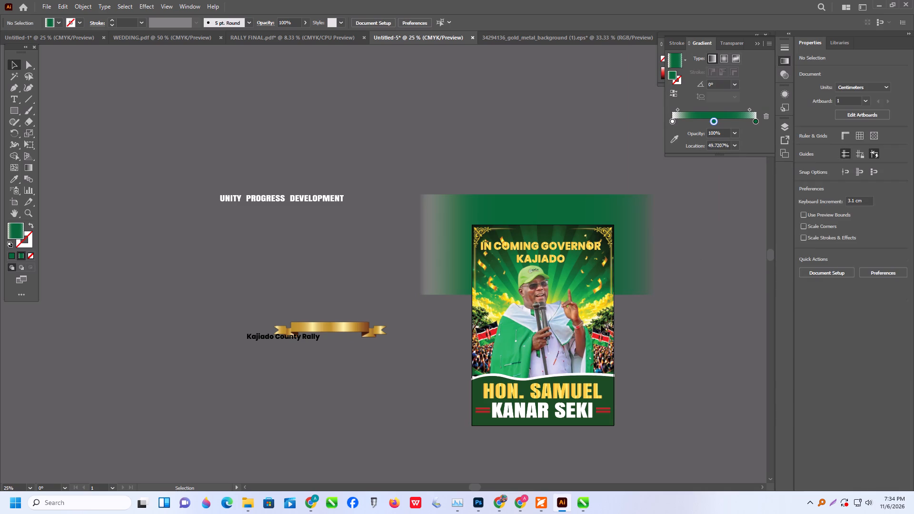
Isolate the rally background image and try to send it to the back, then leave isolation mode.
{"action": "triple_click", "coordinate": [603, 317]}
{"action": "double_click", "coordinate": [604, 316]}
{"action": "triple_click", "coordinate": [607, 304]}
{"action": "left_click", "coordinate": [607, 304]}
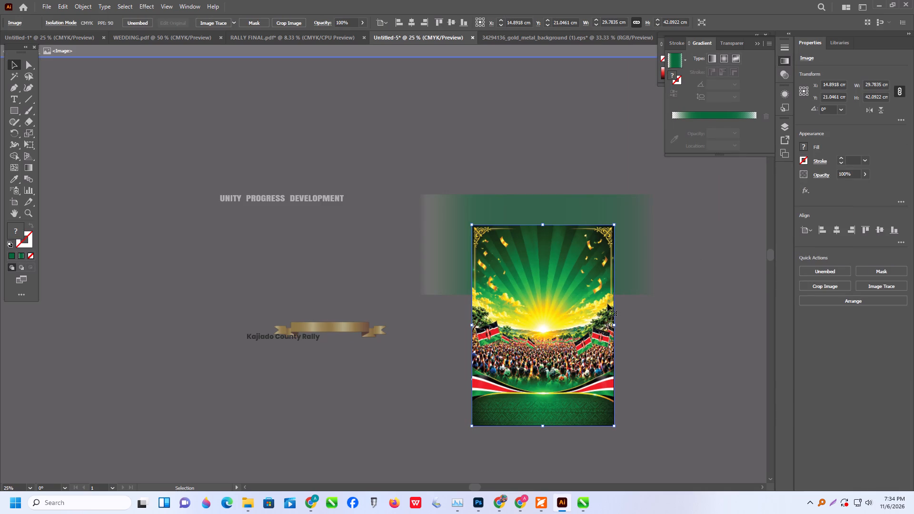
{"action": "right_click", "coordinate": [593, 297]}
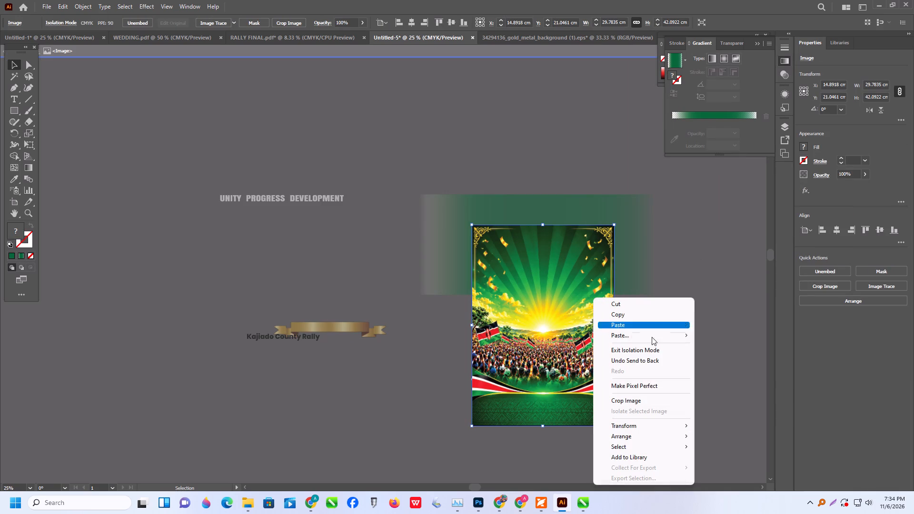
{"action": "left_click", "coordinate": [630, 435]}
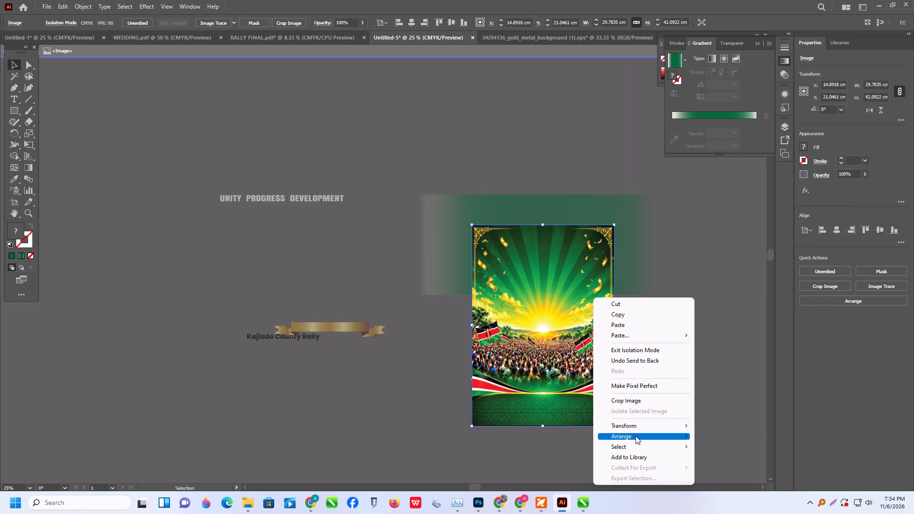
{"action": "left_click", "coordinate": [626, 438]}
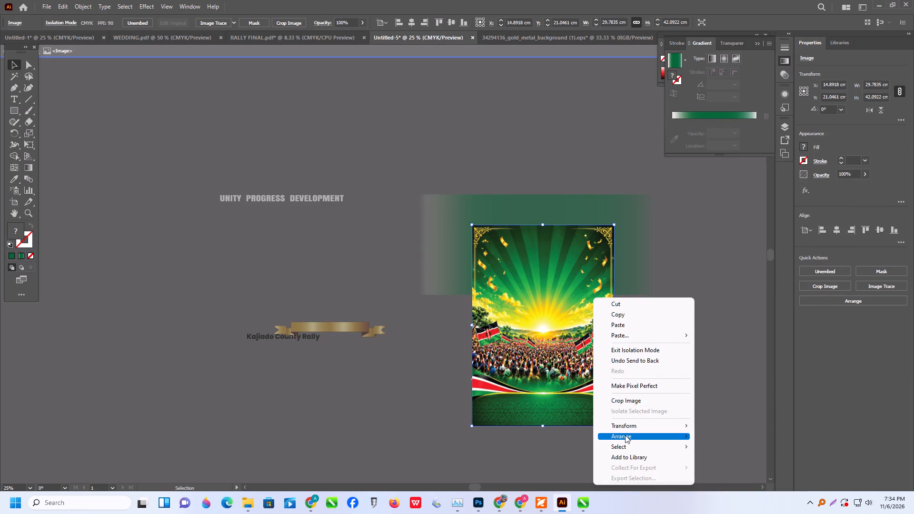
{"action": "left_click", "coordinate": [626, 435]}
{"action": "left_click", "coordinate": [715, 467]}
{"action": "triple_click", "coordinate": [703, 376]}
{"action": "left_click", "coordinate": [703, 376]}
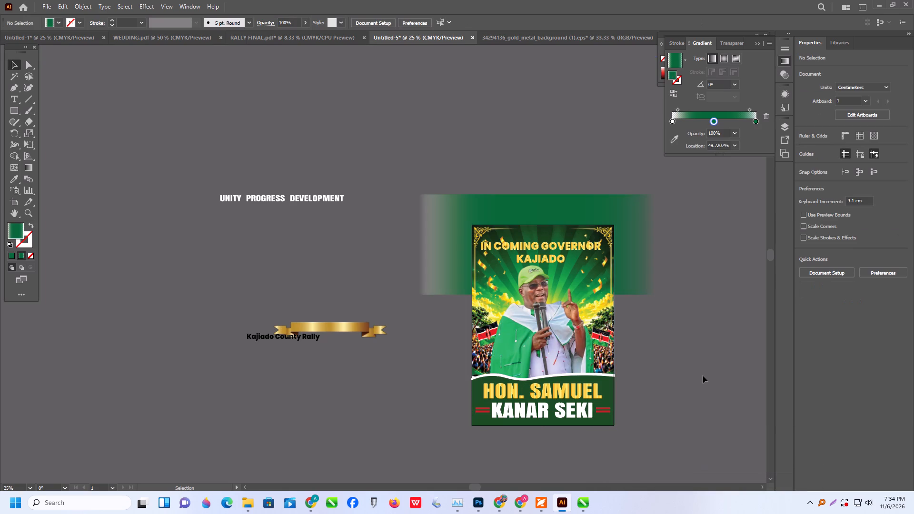
Release the poster's clipping mask.
{"action": "left_click", "coordinate": [578, 288]}
{"action": "right_click", "coordinate": [578, 288]}
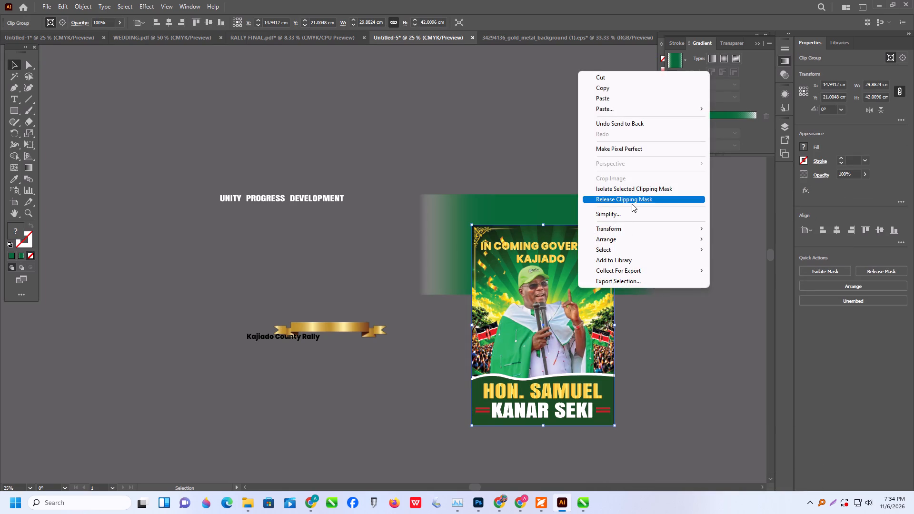
{"action": "left_click", "coordinate": [632, 204]}
{"action": "left_click", "coordinate": [675, 292]}
Move the released poster-size mask rectangle off the artwork onto the empty canvas and fill it with solid green.
{"action": "left_click_drag", "start_coordinate": [614, 333], "coordinate": [605, 310]}
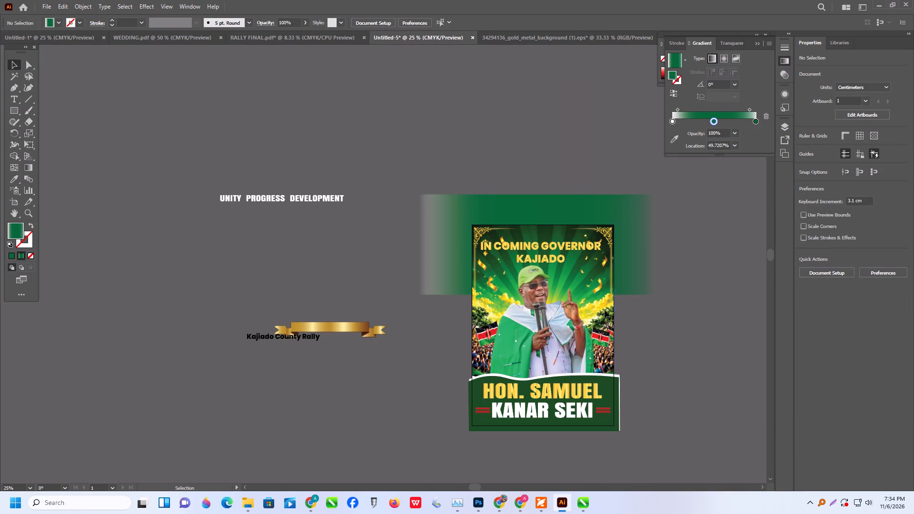
{"action": "left_click_drag", "start_coordinate": [605, 310], "coordinate": [457, 186]}
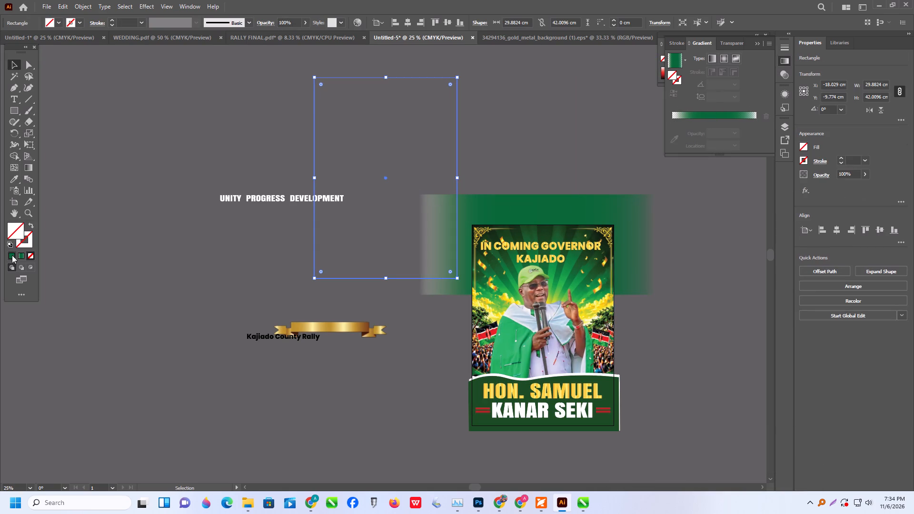
{"action": "left_click_drag", "start_coordinate": [8, 250], "coordinate": [13, 253]}
{"action": "left_click", "coordinate": [11, 256]}
{"action": "left_click_drag", "start_coordinate": [393, 190], "coordinate": [313, 132]}
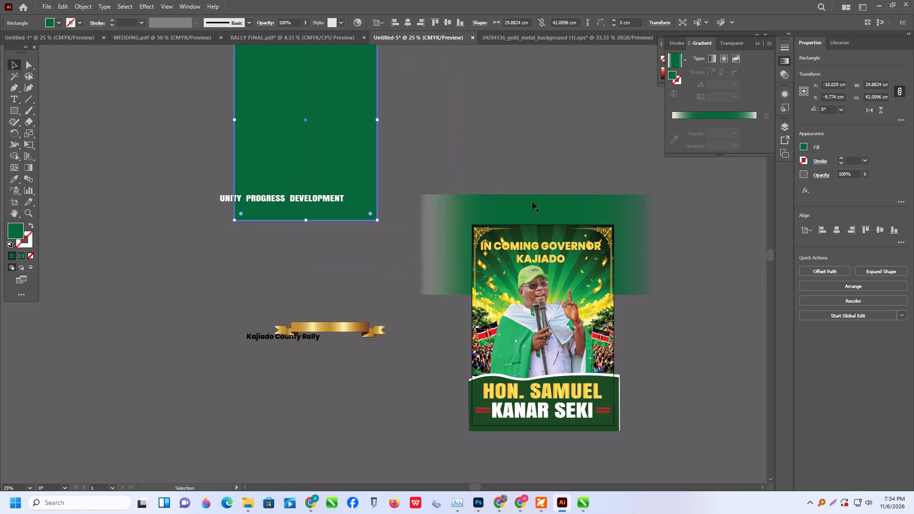
Send the group holding the heading, candidate photo and name block to the back.
{"action": "left_click", "coordinate": [596, 264]}
{"action": "right_click", "coordinate": [596, 264]}
{"action": "left_click", "coordinate": [629, 432]}
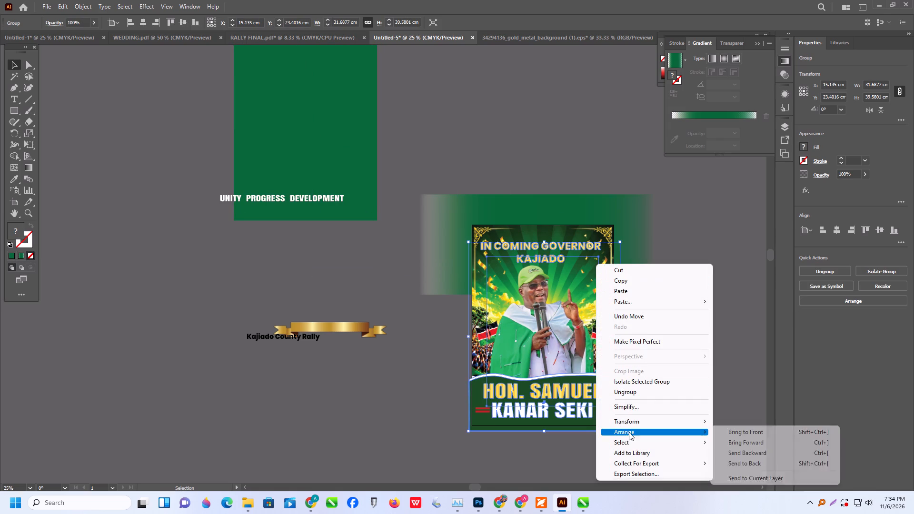
{"action": "left_click", "coordinate": [733, 466]}
{"action": "left_click_drag", "start_coordinate": [705, 373], "coordinate": [702, 369]}
Send the rally background image to the back of the poster.
{"action": "left_click", "coordinate": [594, 295]}
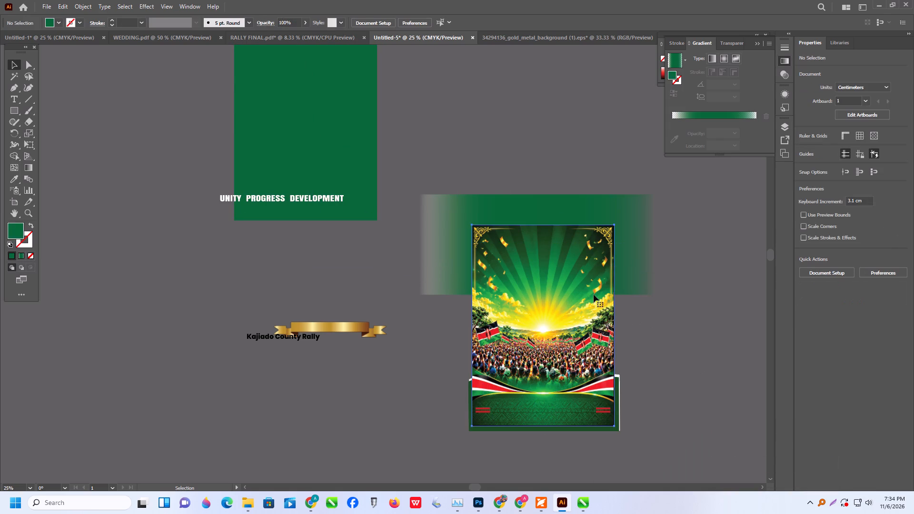
{"action": "right_click", "coordinate": [594, 295]}
{"action": "left_click", "coordinate": [623, 423]}
{"action": "left_click", "coordinate": [714, 454]}
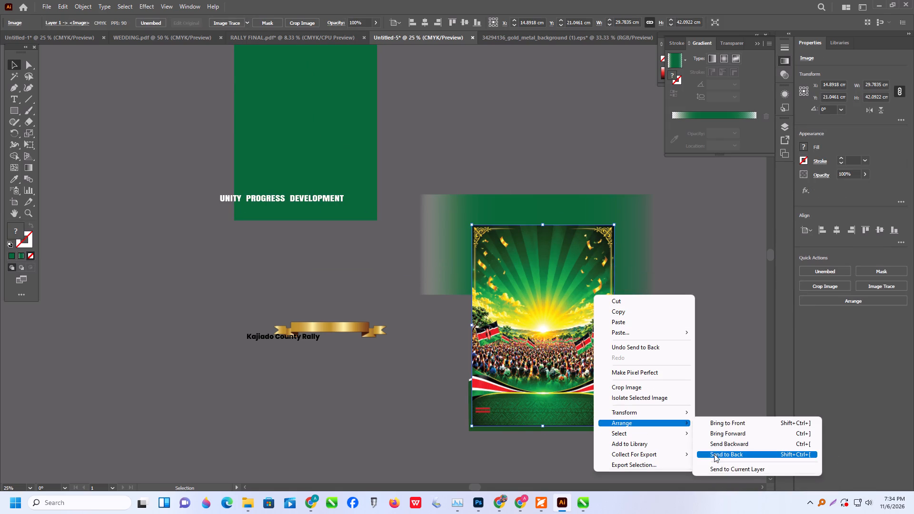
{"action": "left_click", "coordinate": [696, 412]}
Resize the green gradient panel to about 27.5 × 6 cm and place it over the heading at the poster's top.
{"action": "left_click", "coordinate": [626, 272]}
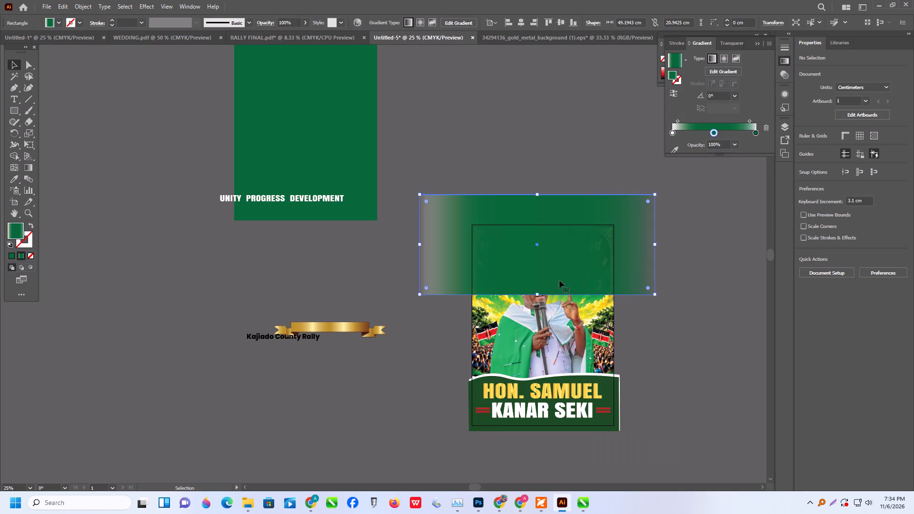
{"action": "left_click_drag", "start_coordinate": [537, 295], "coordinate": [537, 291], "text": "shift"}
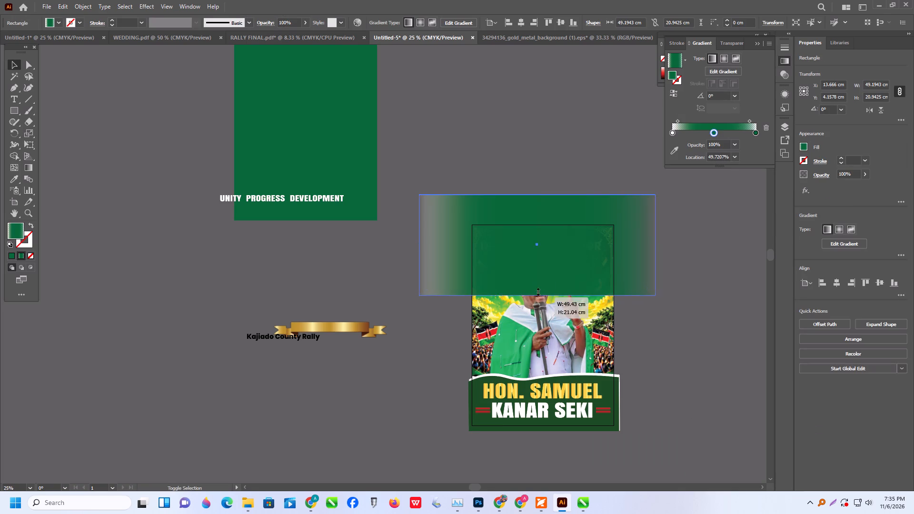
{"action": "left_click_drag", "start_coordinate": [537, 291], "coordinate": [532, 239], "text": "shift"}
{"action": "left_click_drag", "start_coordinate": [541, 220], "coordinate": [541, 257]}
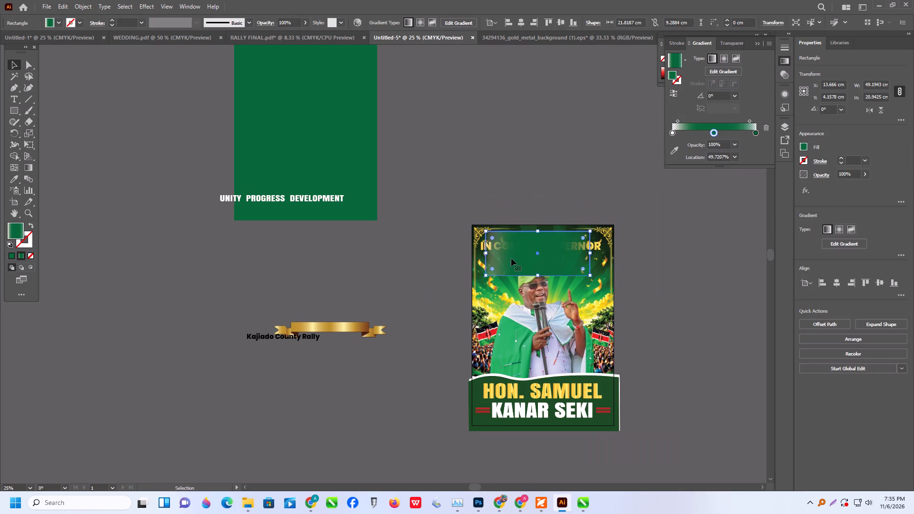
{"action": "scroll", "coordinate": [505, 258], "scroll_direction": "up", "scroll_amount": 2, "text": "alt"}
{"action": "left_click_drag", "start_coordinate": [464, 247], "coordinate": [447, 244]}
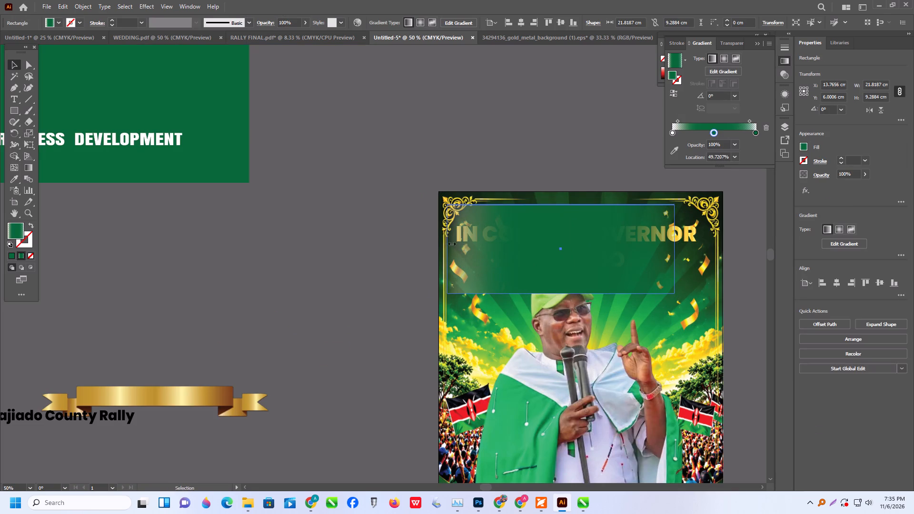
{"action": "left_click_drag", "start_coordinate": [675, 249], "coordinate": [708, 245]}
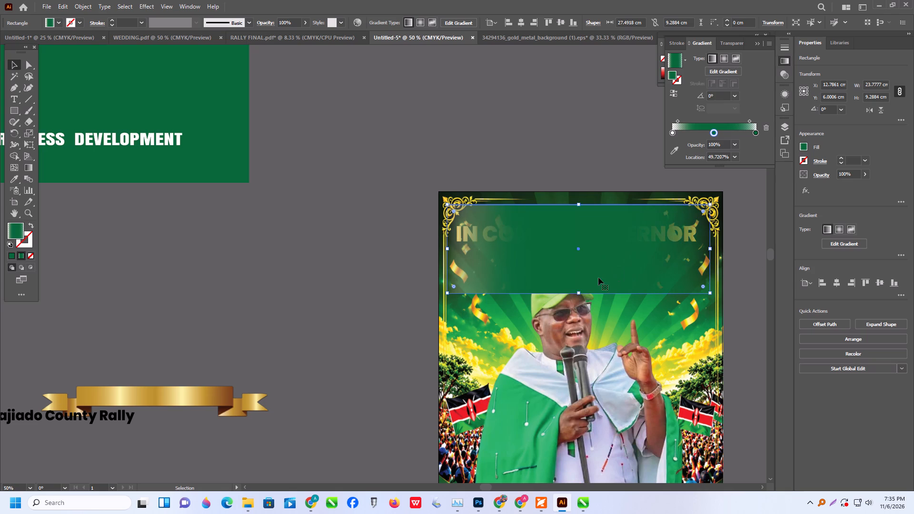
{"action": "left_click_drag", "start_coordinate": [579, 294], "coordinate": [581, 262]}
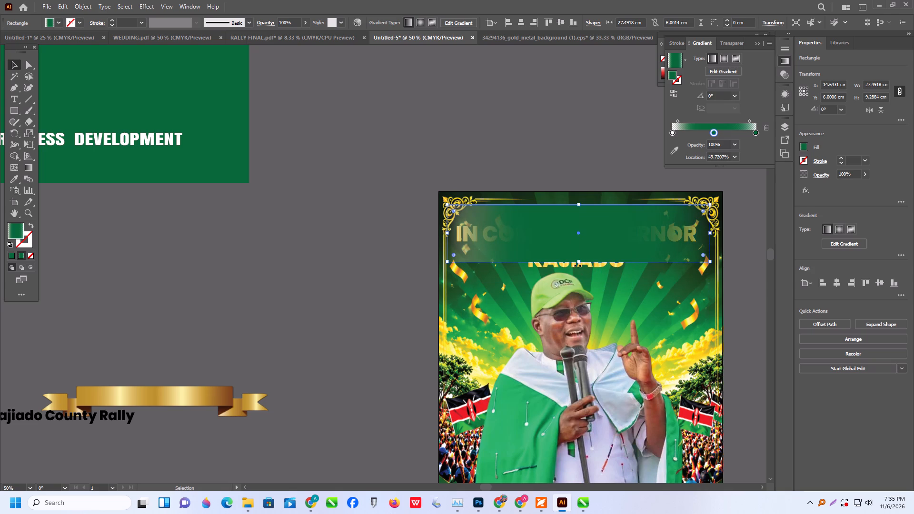
Ungroup the group holding the heading, candidate photo and name block.
{"action": "left_click", "coordinate": [582, 267]}
{"action": "left_click", "coordinate": [596, 267]}
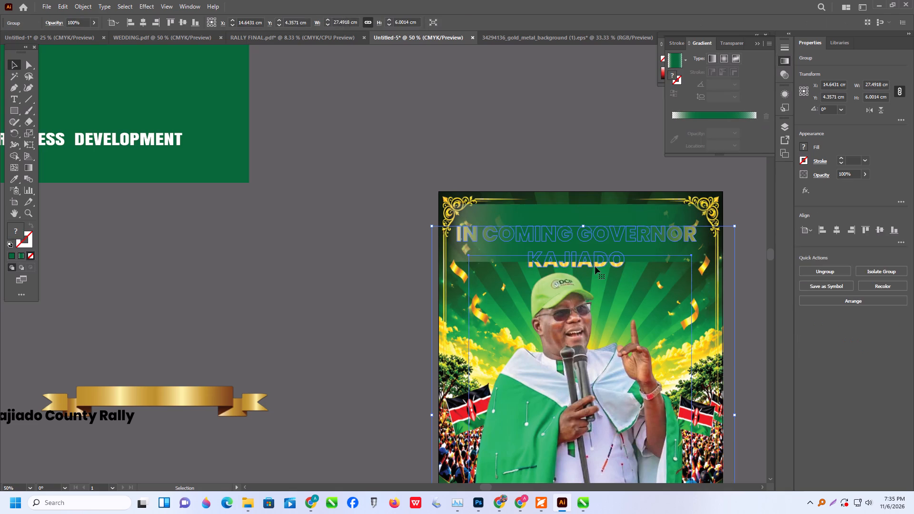
{"action": "right_click", "coordinate": [516, 325]}
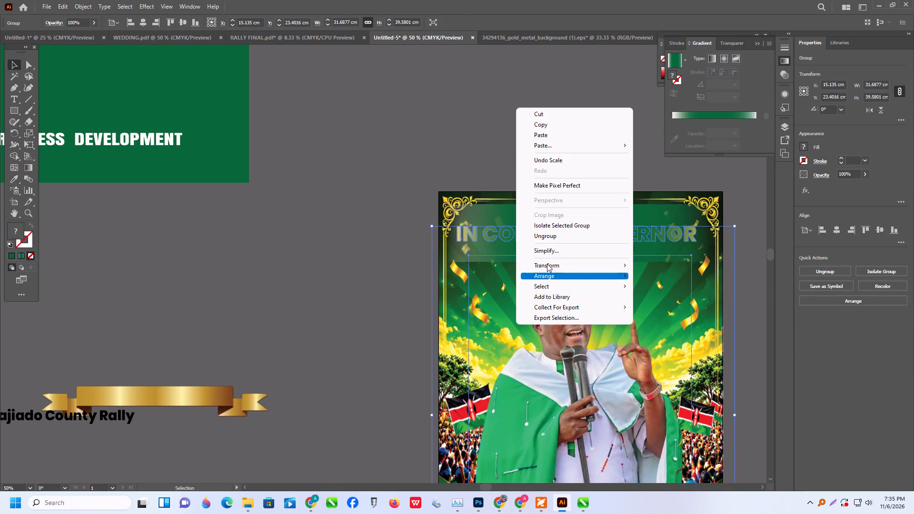
{"action": "left_click", "coordinate": [548, 237]}
{"action": "left_click", "coordinate": [370, 270]}
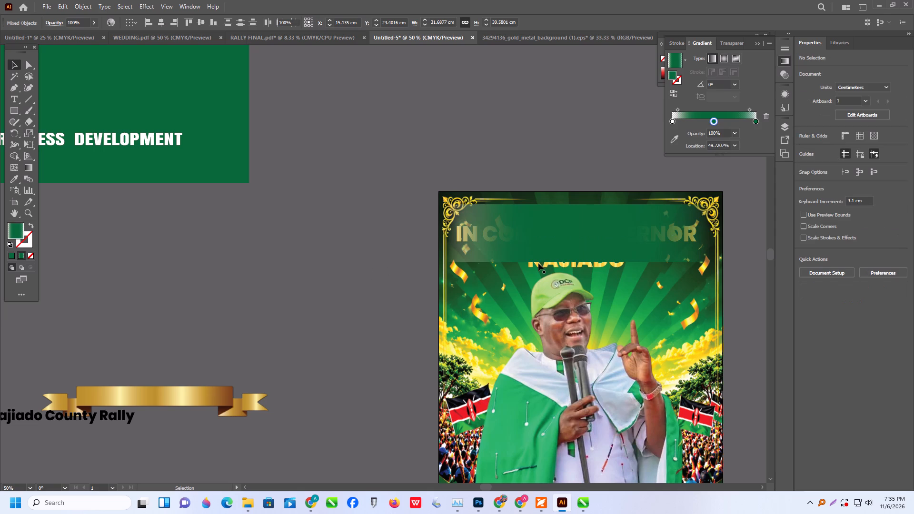
Bring the IN COMING GOVERNOR KAJIADO heading to the front and move it up onto the gradient panel.
{"action": "left_click", "coordinate": [538, 263]}
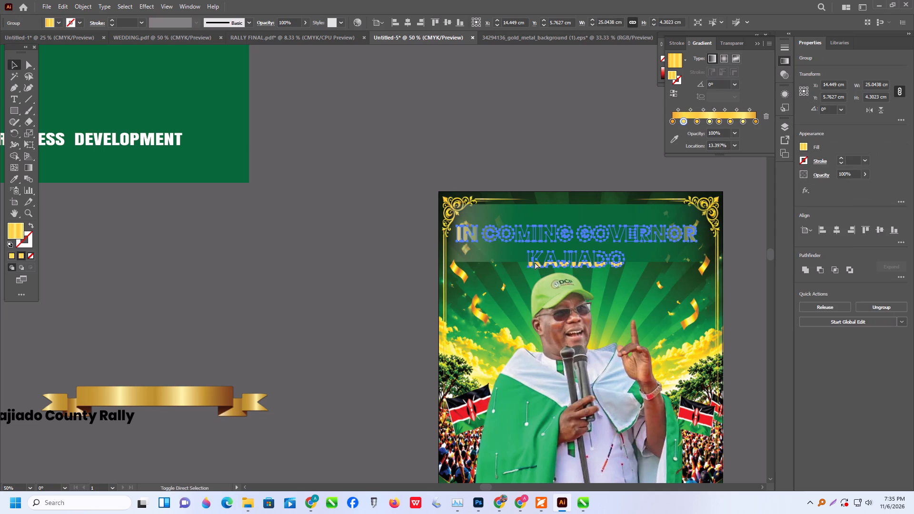
{"action": "key", "text": "ctrl+shift+bracketright"}
{"action": "left_click", "coordinate": [574, 232]}
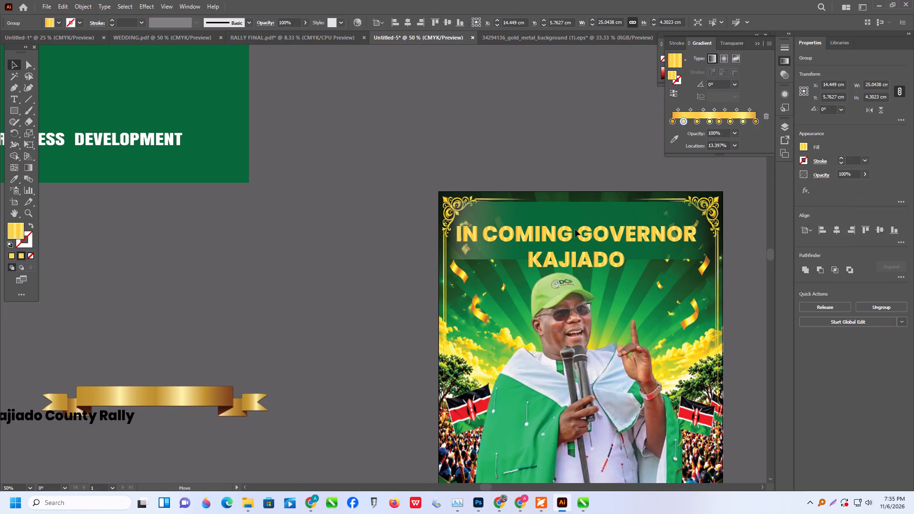
{"action": "left_click_drag", "start_coordinate": [586, 239], "coordinate": [589, 226]}
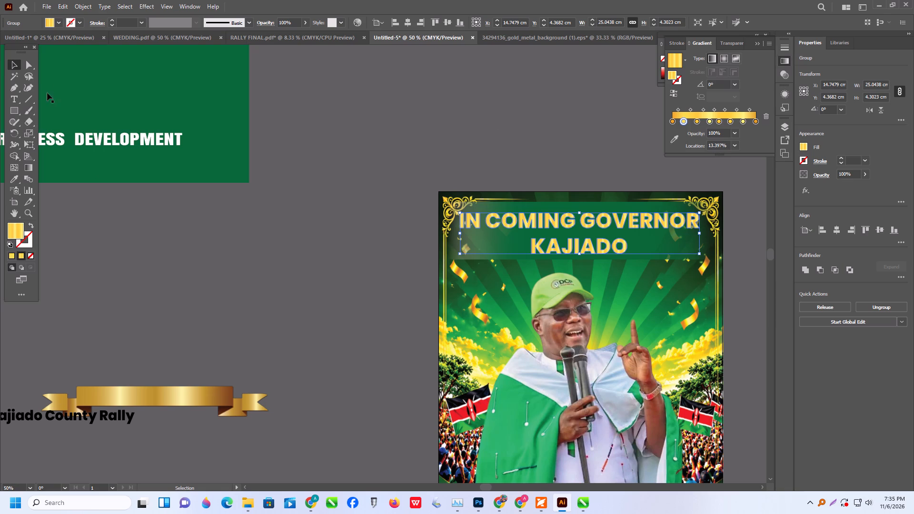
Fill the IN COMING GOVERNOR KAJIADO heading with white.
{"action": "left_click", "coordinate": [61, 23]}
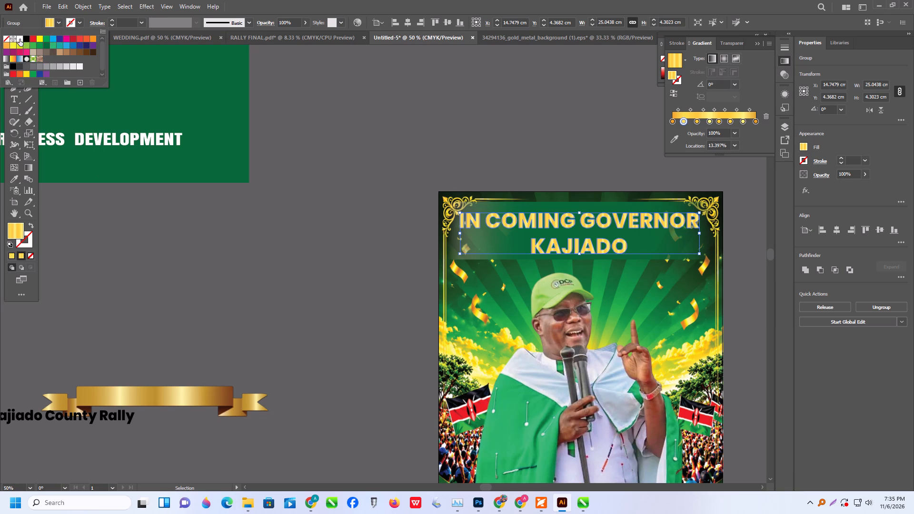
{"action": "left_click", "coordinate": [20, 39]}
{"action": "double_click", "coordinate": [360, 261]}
Trim the gradient panel's bottom and top edges around the heading to a height of about 5.4 cm.
{"action": "scroll", "coordinate": [614, 246], "scroll_direction": "up", "scroll_amount": 1, "text": "alt"}
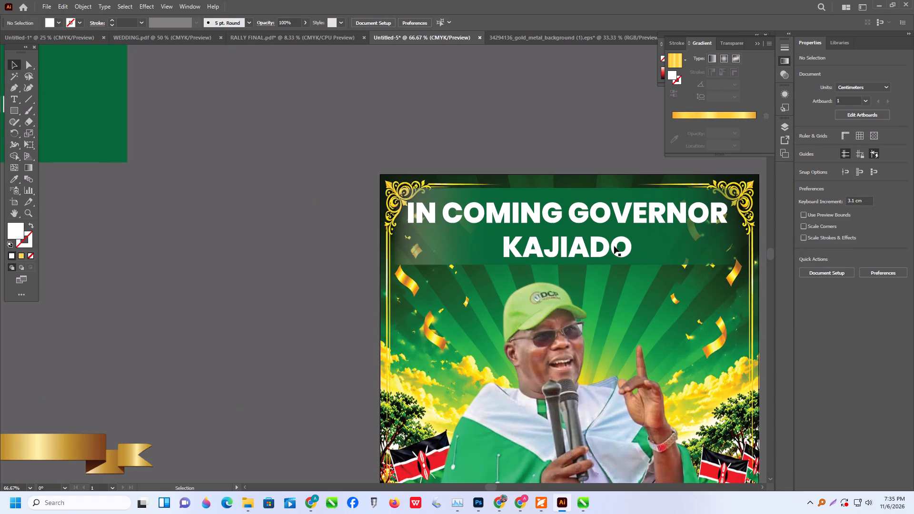
{"action": "left_click", "coordinate": [423, 257]}
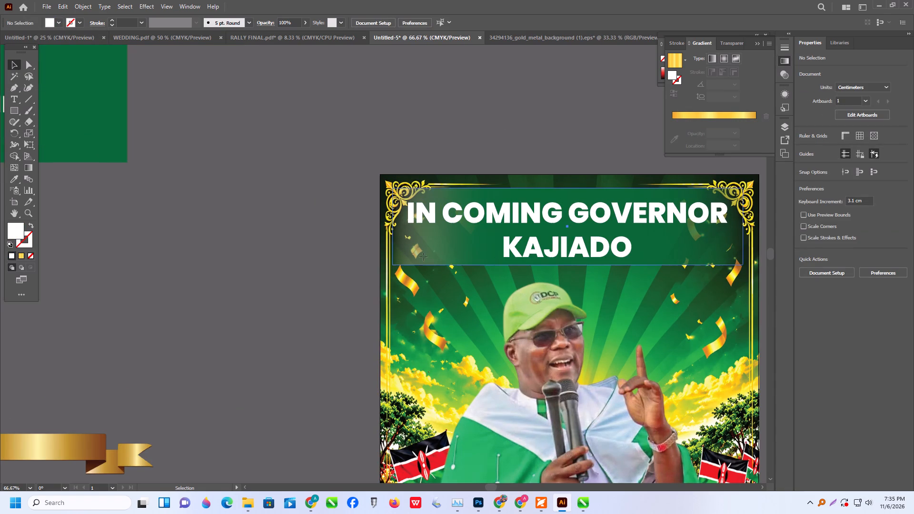
{"action": "left_click", "coordinate": [568, 266]}
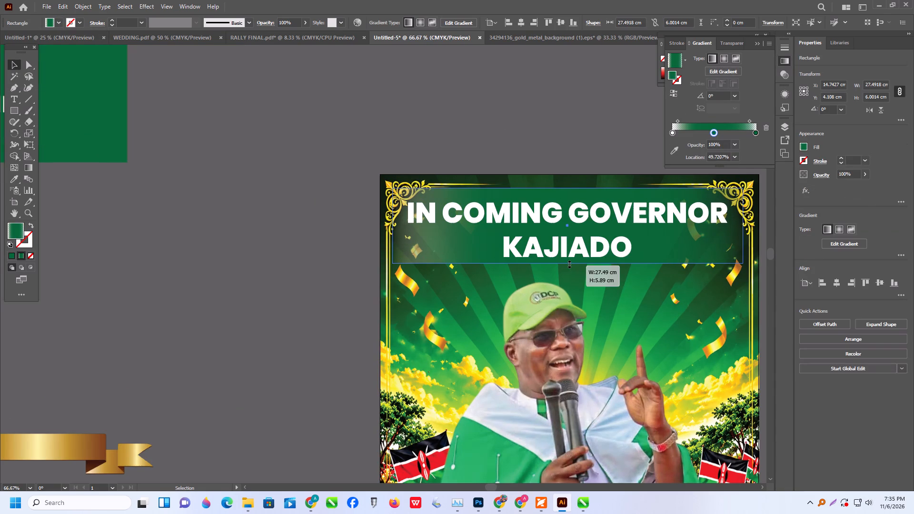
{"action": "left_click_drag", "start_coordinate": [568, 189], "coordinate": [570, 190]}
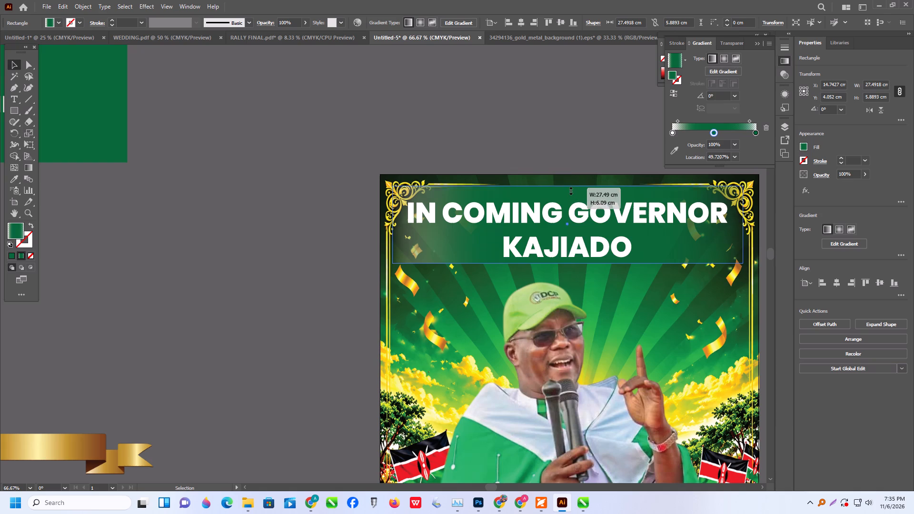
{"action": "left_click_drag", "start_coordinate": [570, 190], "coordinate": [571, 195]}
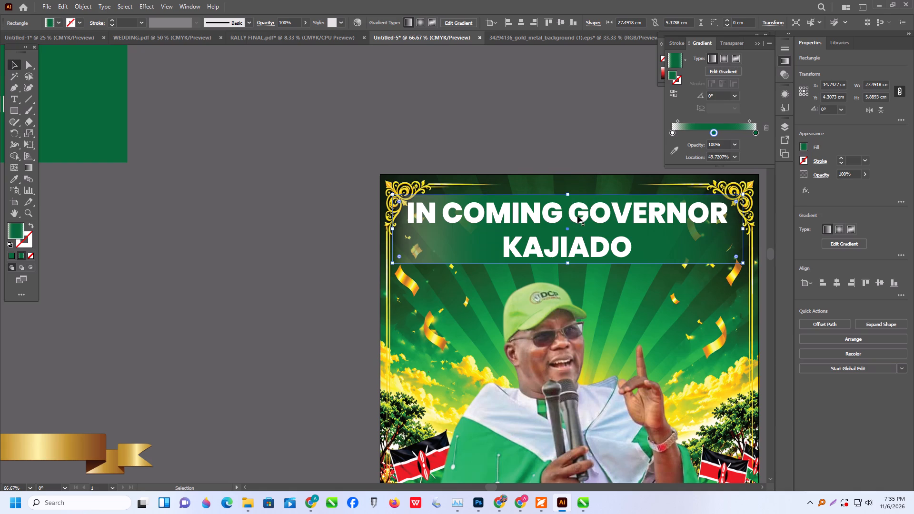
Centre the heading horizontally on the poster.
{"action": "left_click", "coordinate": [577, 216]}
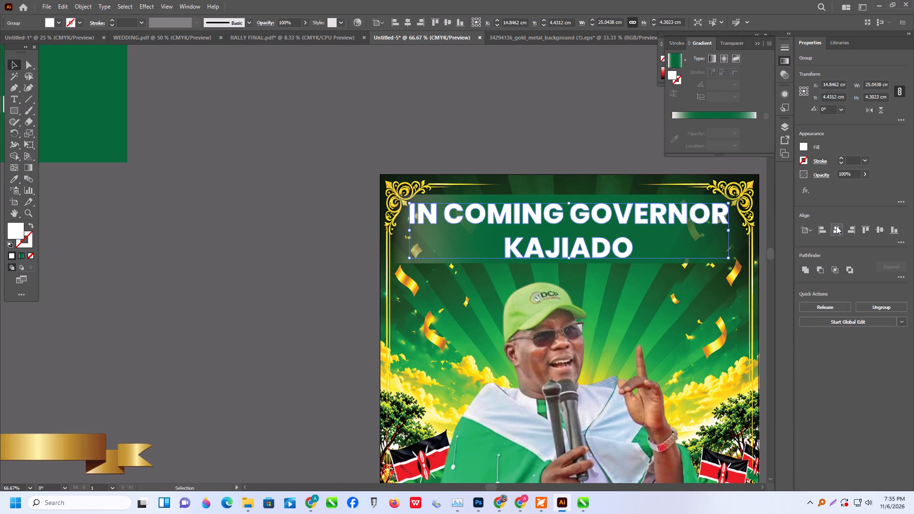
{"action": "left_click", "coordinate": [836, 226]}
{"action": "left_click", "coordinate": [288, 301]}
Move the white UNITY PROGRESS DEVELOPMENT slogan from the empty canvas onto the poster, just below KAJIADO.
{"action": "scroll", "coordinate": [297, 304], "scroll_direction": "down", "scroll_amount": 2, "text": "alt"}
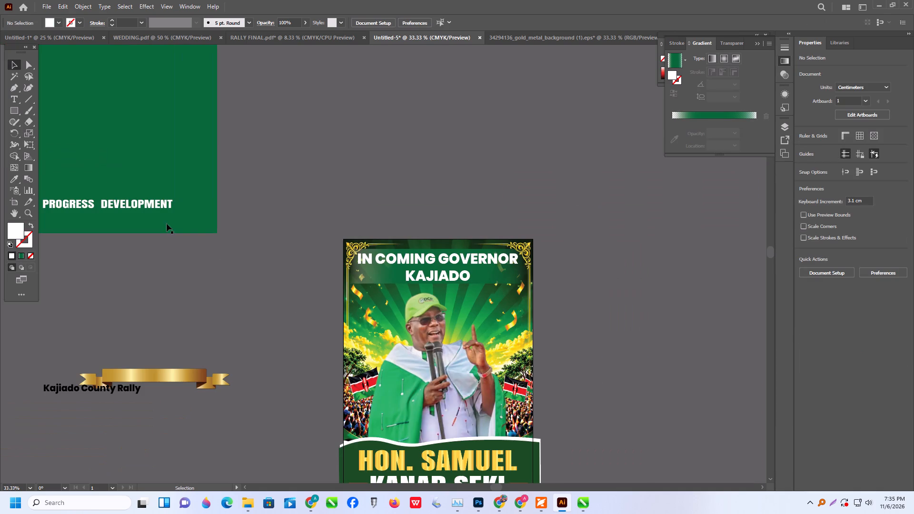
{"action": "left_click_drag", "start_coordinate": [154, 204], "coordinate": [507, 289]}
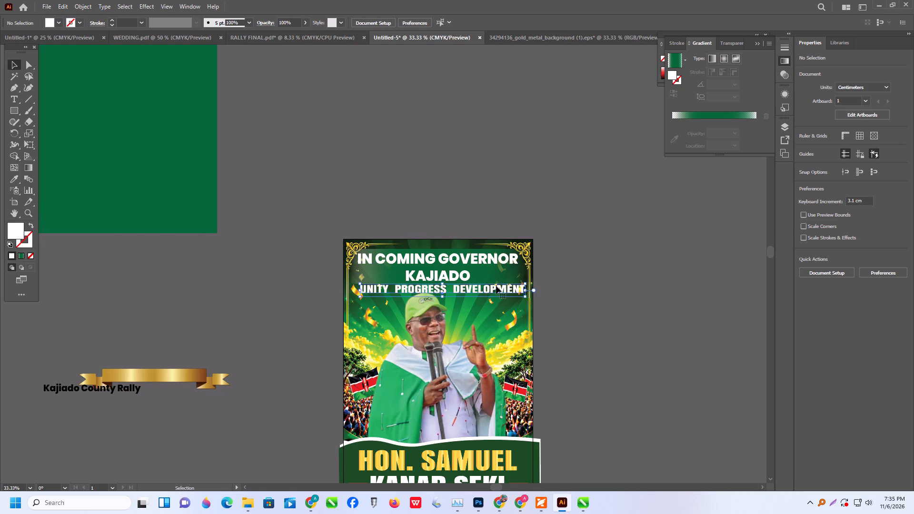
Give the heading the gold gradient of the name block's first line, sampled with the Eyedropper.
{"action": "scroll", "coordinate": [470, 294], "scroll_direction": "up", "scroll_amount": 1, "text": "alt"}
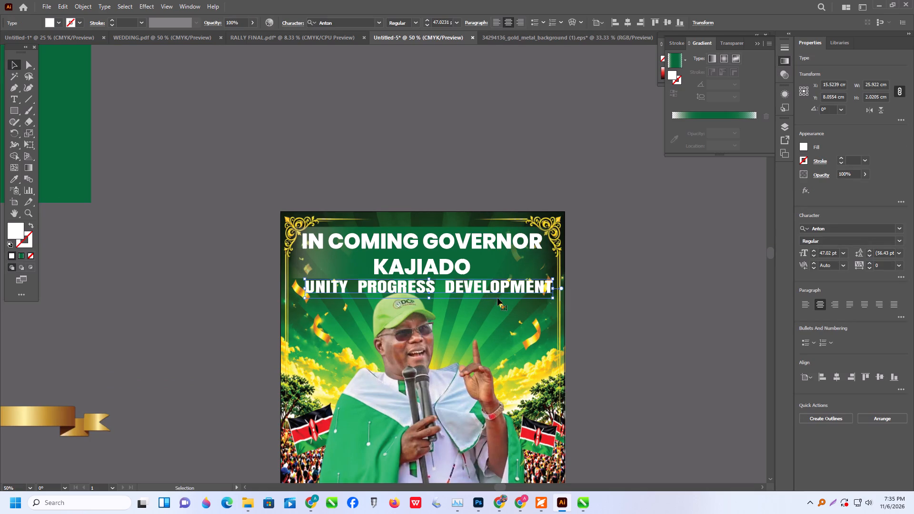
{"action": "left_click", "coordinate": [460, 273]}
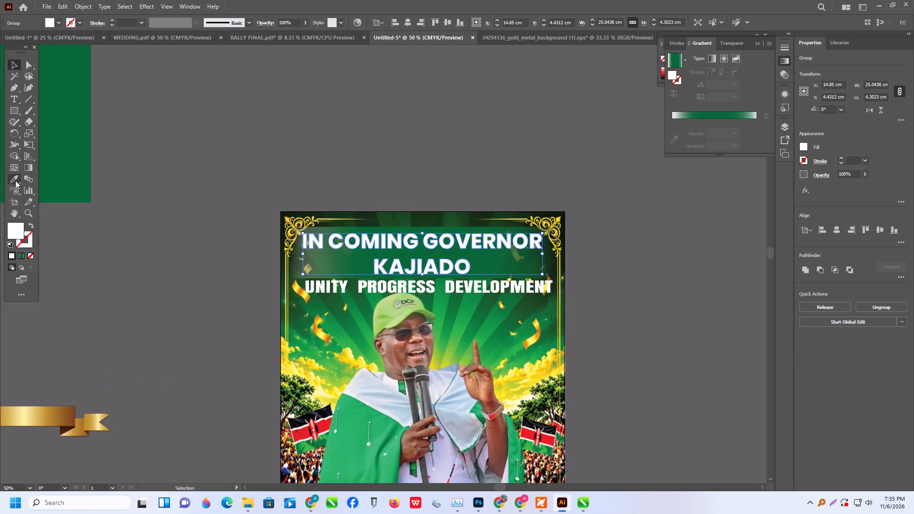
{"action": "left_click_drag", "start_coordinate": [15, 180], "coordinate": [24, 183]}
{"action": "scroll", "coordinate": [370, 318], "scroll_direction": "down", "scroll_amount": 13}
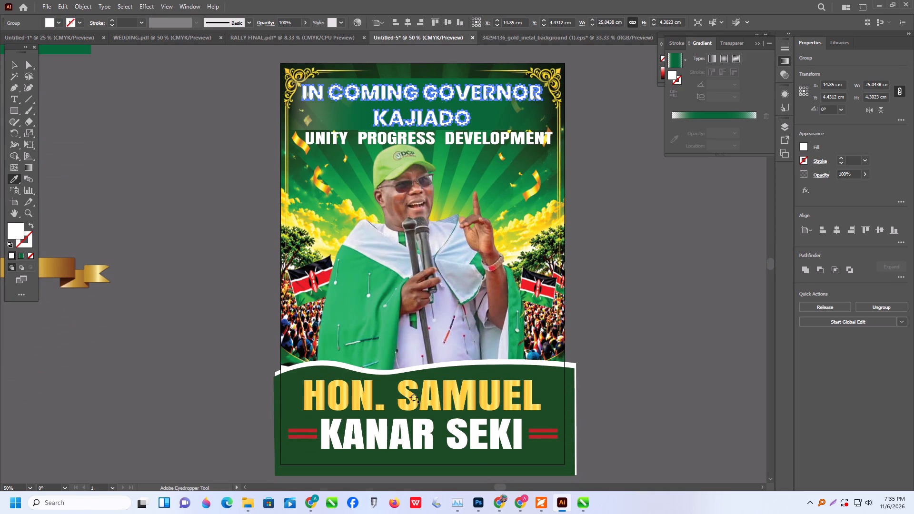
{"action": "left_click", "coordinate": [414, 397]}
{"action": "left_click", "coordinate": [13, 66]}
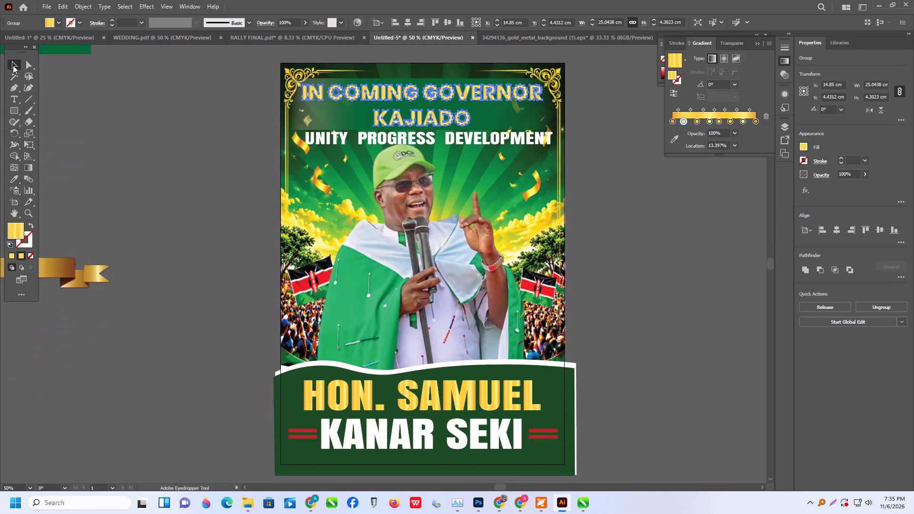
{"action": "left_click", "coordinate": [683, 230]}
Raise the gradient panel's top edge slightly so the panel is about 5.42 cm high.
{"action": "left_click", "coordinate": [511, 118]}
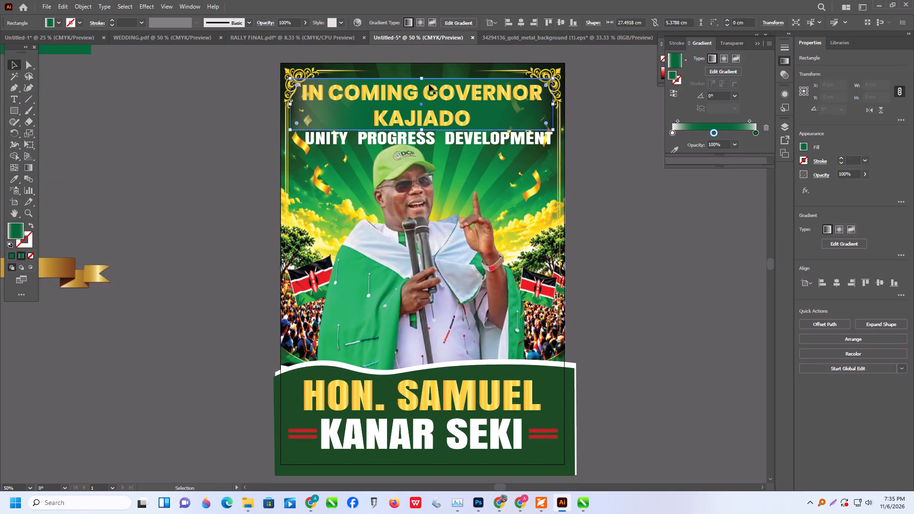
{"action": "left_click", "coordinate": [422, 76]}
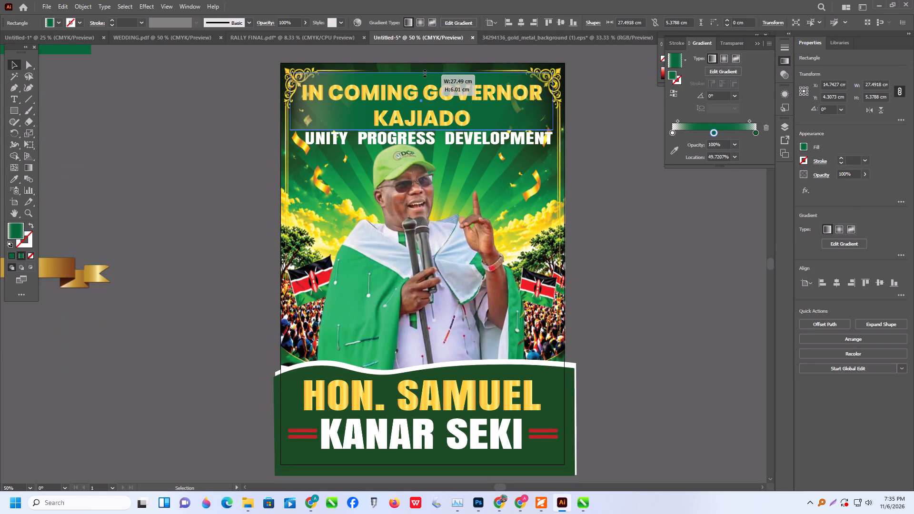
{"action": "left_click", "coordinate": [438, 120]}
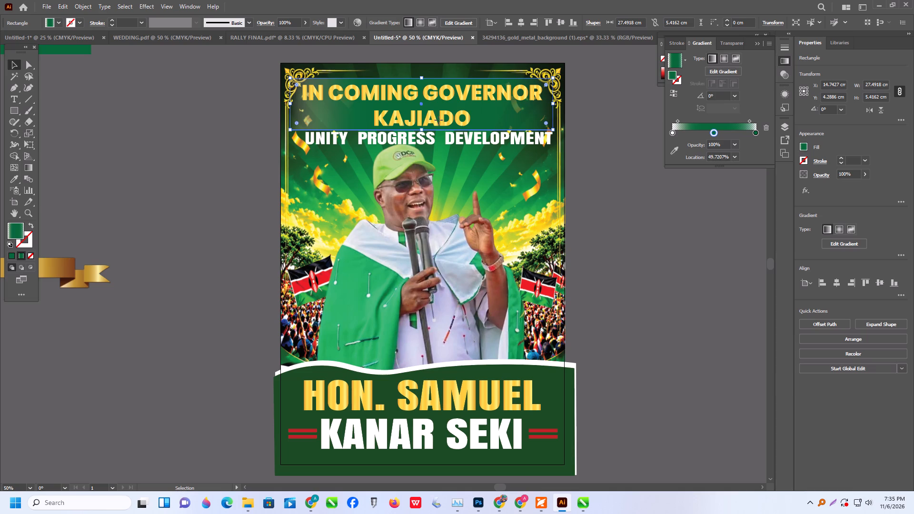
Scale the heading down to about 21.3 × 3.7 cm and move it back to the middle of the gradient panel.
{"action": "left_click", "coordinate": [463, 122]}
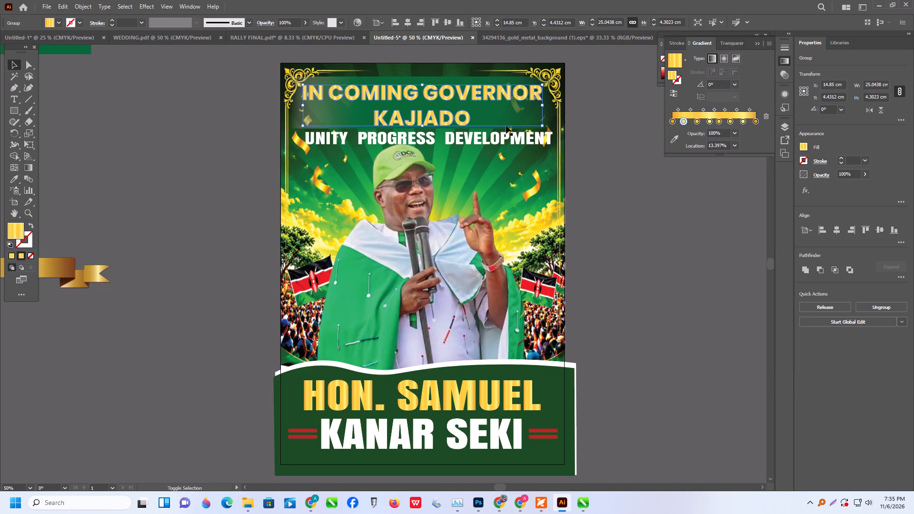
{"action": "left_click_drag", "start_coordinate": [543, 126], "coordinate": [505, 128], "text": "shift"}
{"action": "left_click_drag", "start_coordinate": [435, 112], "coordinate": [437, 111]}
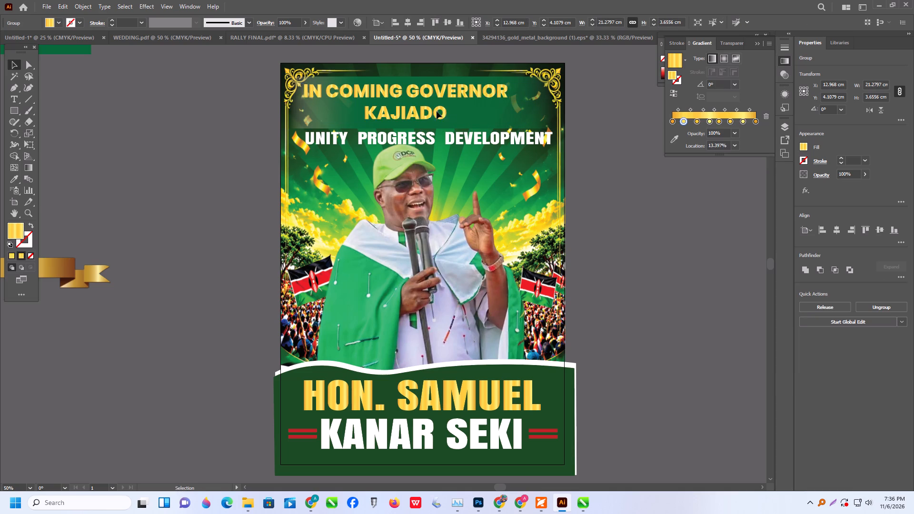
{"action": "left_click_drag", "start_coordinate": [437, 111], "coordinate": [447, 110]}
Move the UNITY PROGRESS DEVELOPMENT slogan up close beneath KAJIADO.
{"action": "left_click_drag", "start_coordinate": [461, 140], "coordinate": [465, 129]}
Extend the gradient panel's bottom edge below the slogan, making the panel about 7.4 cm high.
{"action": "left_click", "coordinate": [536, 105]}
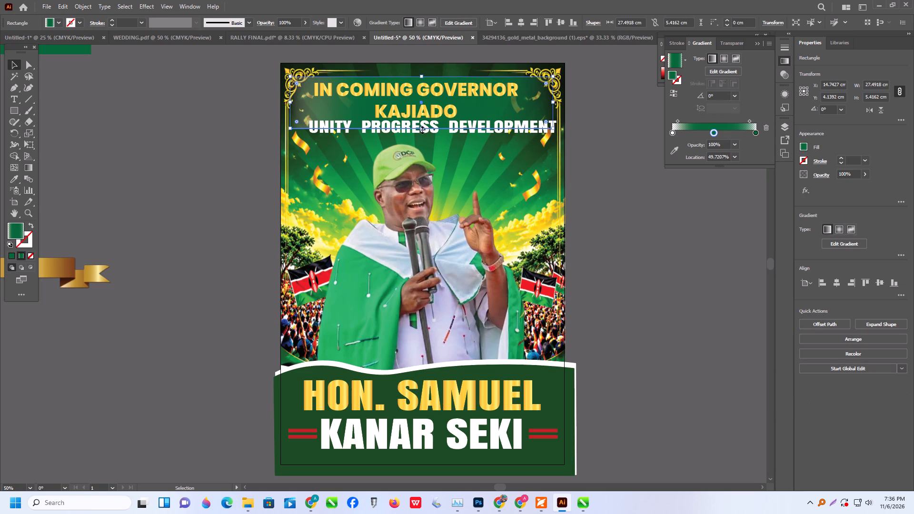
{"action": "left_click_drag", "start_coordinate": [422, 128], "coordinate": [424, 148]}
Scale the candidate photo down and recentre it between the gradient panel and the name block.
{"action": "left_click", "coordinate": [411, 181]}
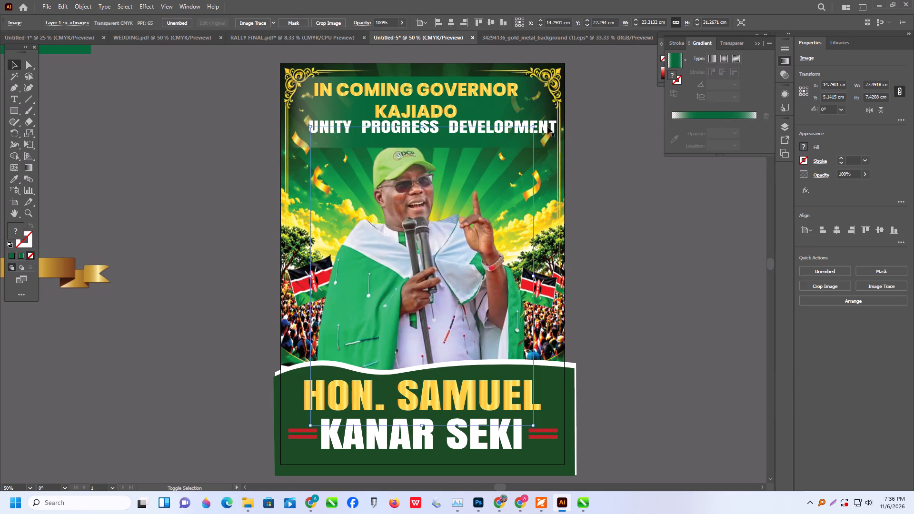
{"action": "left_click_drag", "start_coordinate": [534, 126], "coordinate": [529, 158], "text": "shift"}
{"action": "left_click_drag", "start_coordinate": [395, 266], "coordinate": [409, 261]}
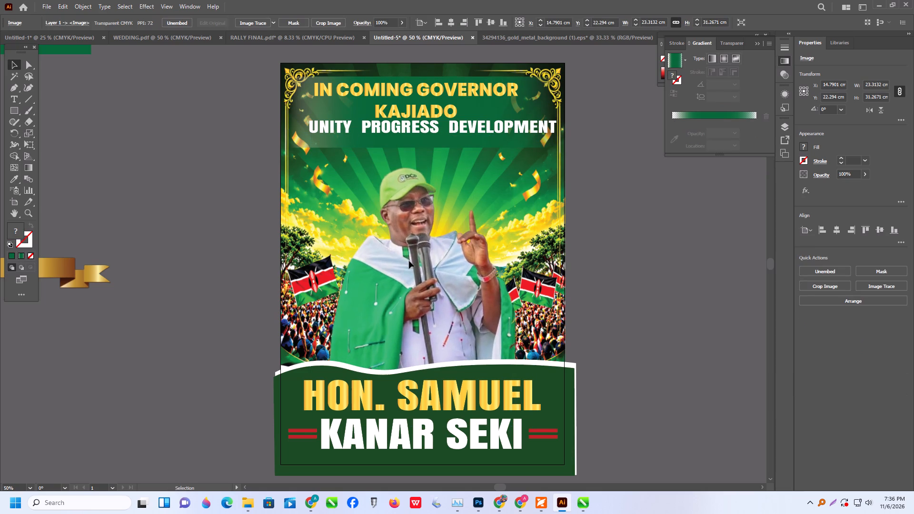
Enlarge the candidate photo to about 25.8 × 34.7 cm and recentre it between the gradient panel and the name block.
{"action": "left_click_drag", "start_coordinate": [409, 261], "coordinate": [409, 257]}
{"action": "scroll", "coordinate": [387, 372], "scroll_direction": "down", "scroll_amount": 3}
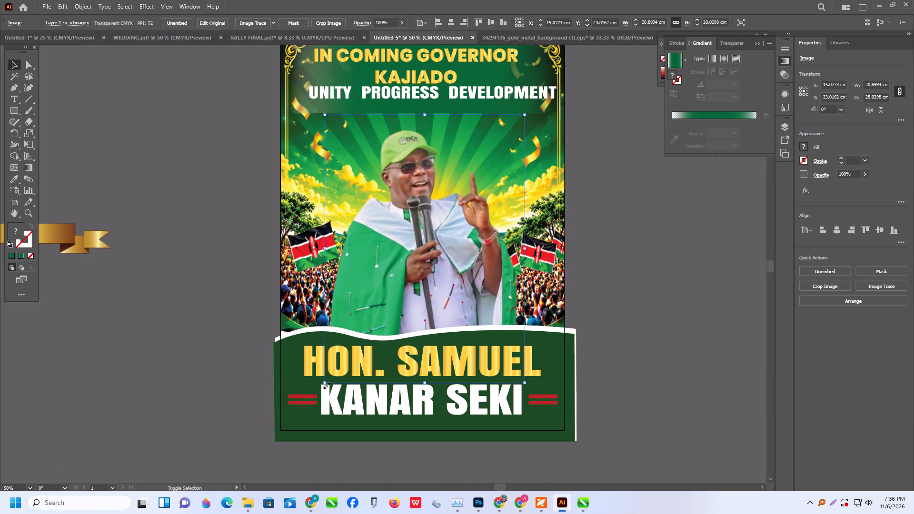
{"action": "left_click_drag", "start_coordinate": [326, 385], "coordinate": [301, 443], "text": "shift"}
{"action": "left_click_drag", "start_coordinate": [525, 423], "coordinate": [542, 454], "text": "shift"}
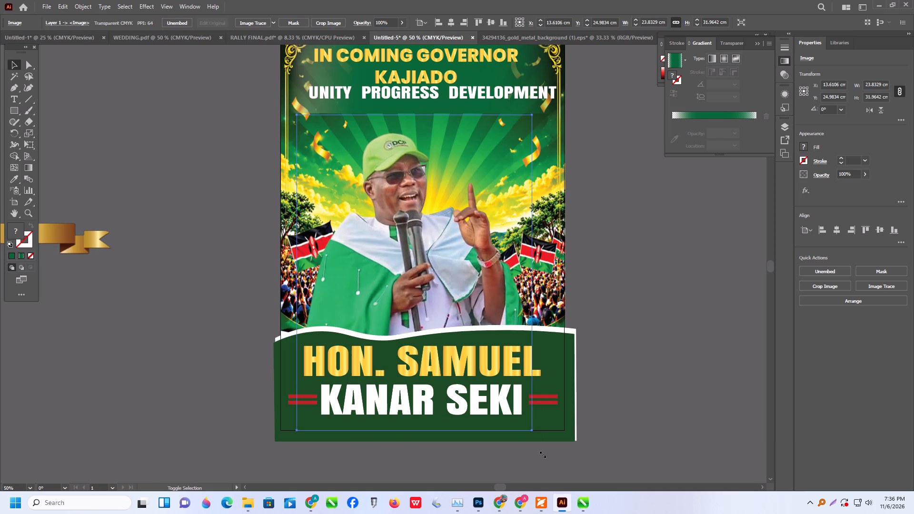
{"action": "left_click_drag", "start_coordinate": [542, 454], "coordinate": [542, 455], "text": "shift"}
{"action": "left_click_drag", "start_coordinate": [447, 277], "coordinate": [458, 264]}
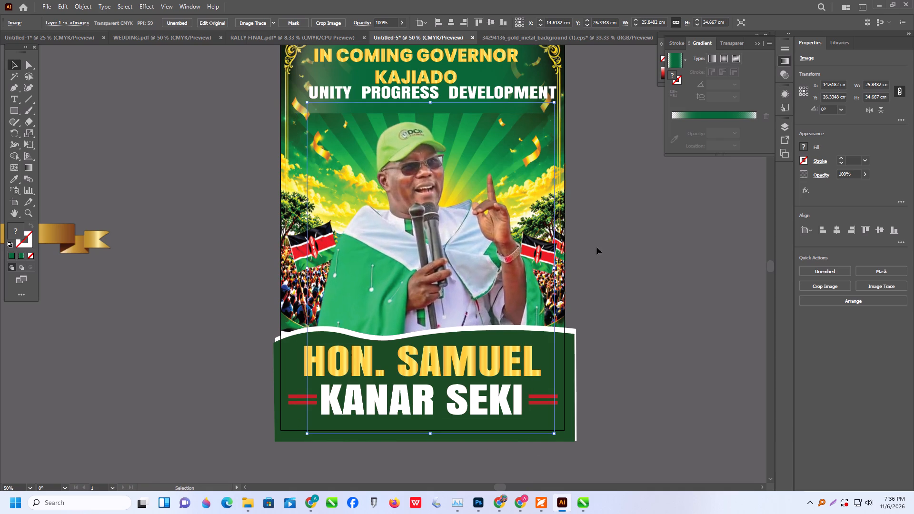
{"action": "left_click", "coordinate": [656, 253]}
Nudge the slogan slightly down and shift the gold heading to centre it above the slogan on the gradient panel.
{"action": "left_click_drag", "start_coordinate": [429, 93], "coordinate": [427, 99]}
{"action": "scroll", "coordinate": [451, 107], "scroll_direction": "up", "scroll_amount": 2}
{"action": "left_click_drag", "start_coordinate": [447, 96], "coordinate": [453, 97]}
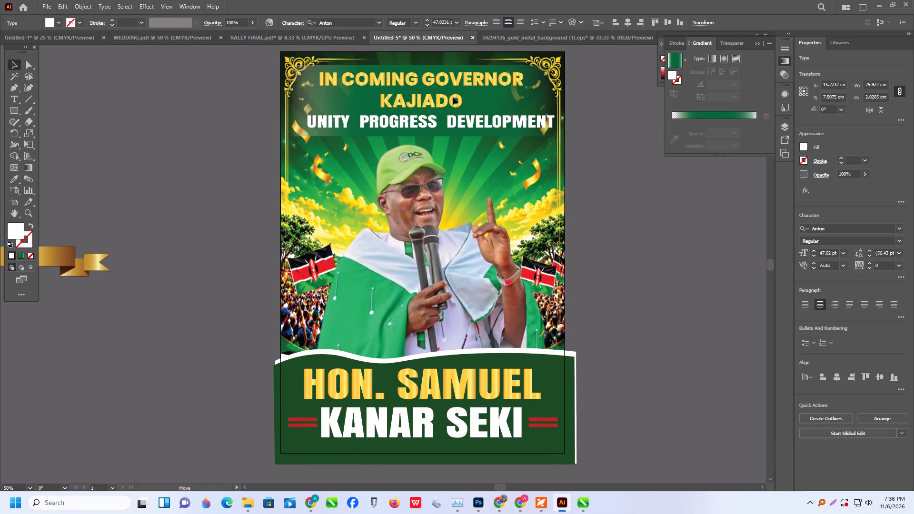
{"action": "left_click_drag", "start_coordinate": [453, 97], "coordinate": [454, 99]}
{"action": "left_click", "coordinate": [618, 200]}
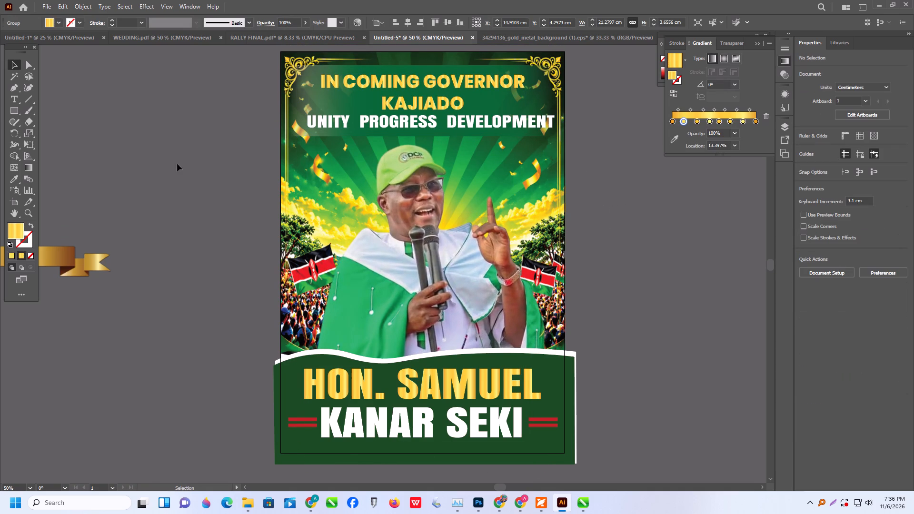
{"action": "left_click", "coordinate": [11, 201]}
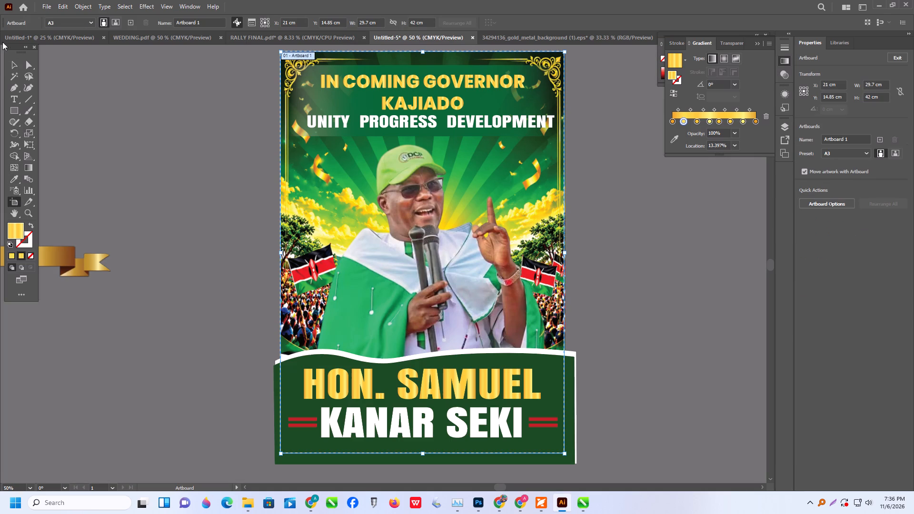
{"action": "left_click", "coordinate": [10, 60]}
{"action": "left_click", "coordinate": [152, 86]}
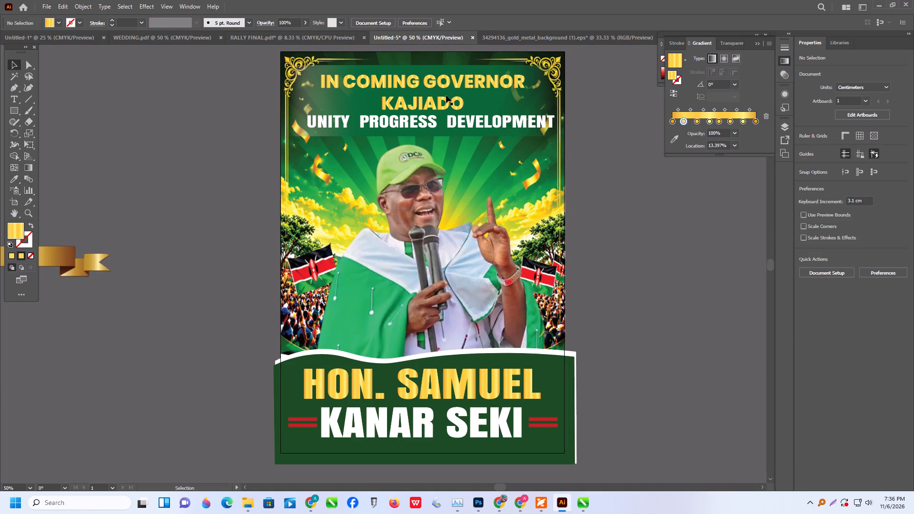
Lower the gradient panel's top edge slightly towards the heading.
{"action": "left_click", "coordinate": [463, 68]}
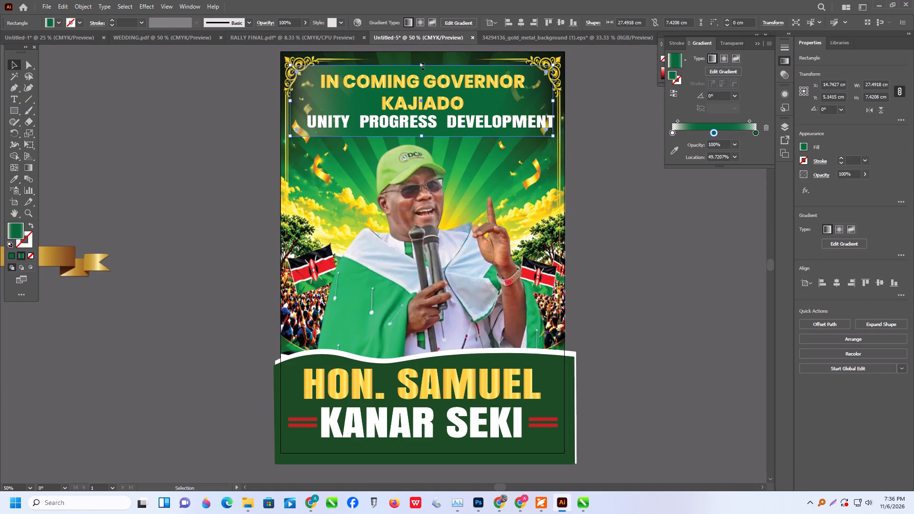
{"action": "left_click", "coordinate": [422, 65]}
{"action": "left_click", "coordinate": [591, 188]}
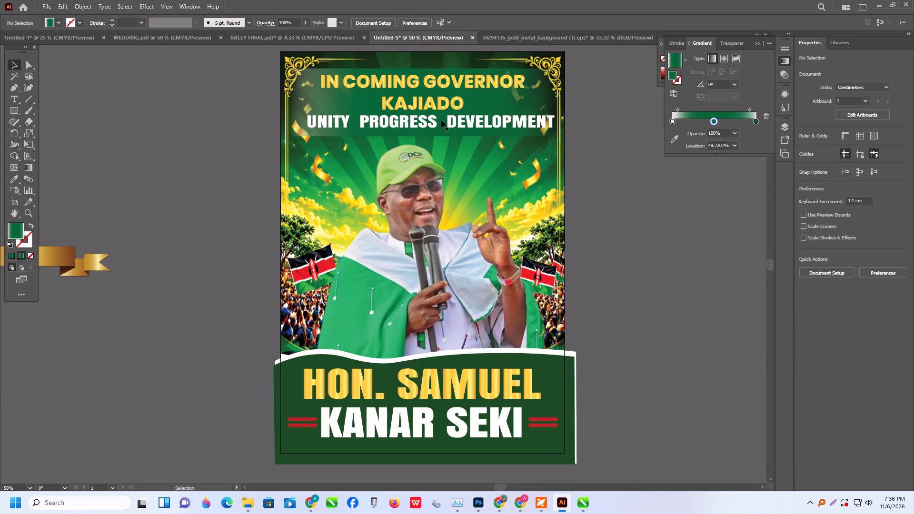
Move the candidate photo up slightly so the cap sits just beneath the gradient panel.
{"action": "left_click", "coordinate": [451, 125]}
{"action": "left_click", "coordinate": [464, 163]}
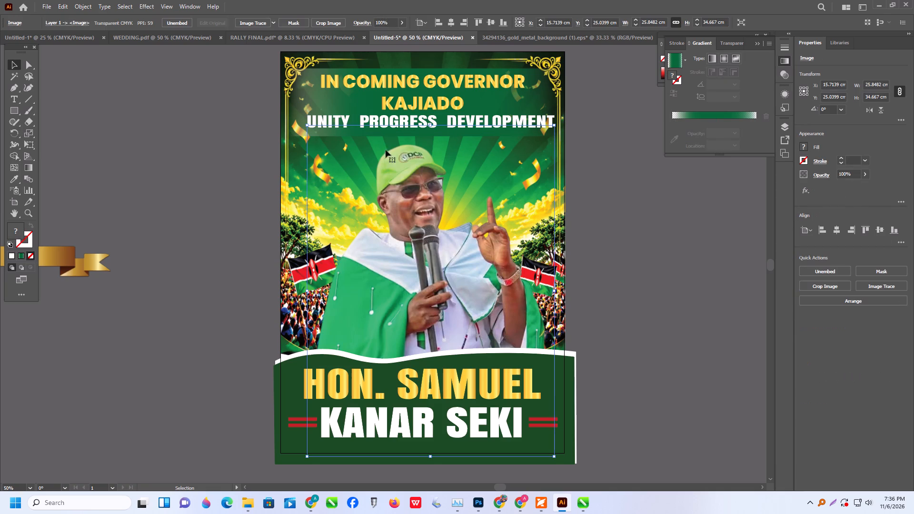
{"action": "left_click_drag", "start_coordinate": [431, 224], "coordinate": [430, 216]}
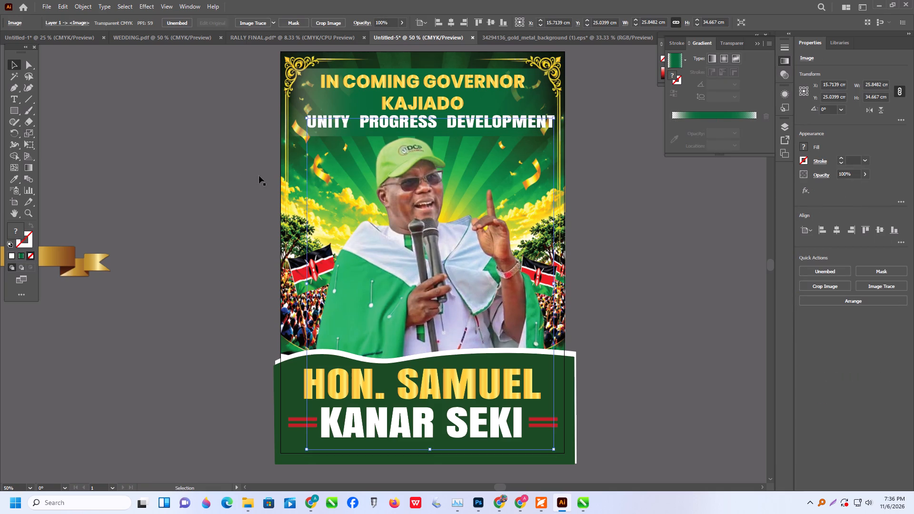
{"action": "left_click", "coordinate": [197, 168]}
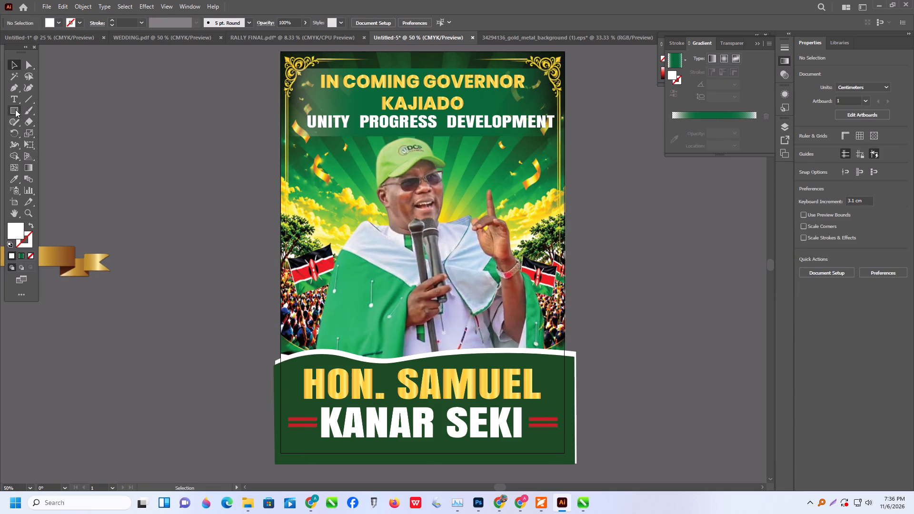
Draw a white ellipse dot about 0.5 × 0.47 cm between UNITY and PROGRESS in the slogan.
{"action": "left_click", "coordinate": [15, 109]}
{"action": "left_click", "coordinate": [38, 134]}
{"action": "scroll", "coordinate": [355, 121], "scroll_direction": "up", "scroll_amount": 2, "text": "alt"}
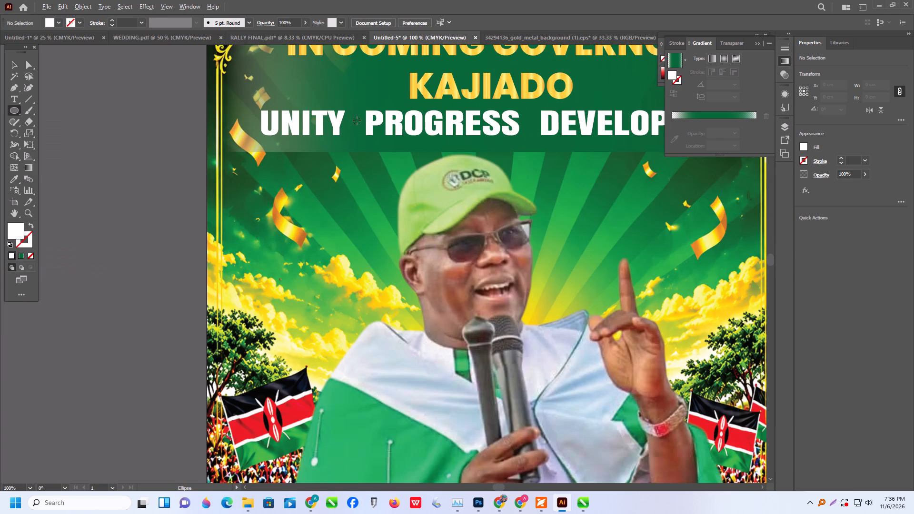
{"action": "left_click_drag", "start_coordinate": [351, 120], "coordinate": [360, 129]}
{"action": "left_click_drag", "start_coordinate": [360, 129], "coordinate": [360, 129]}
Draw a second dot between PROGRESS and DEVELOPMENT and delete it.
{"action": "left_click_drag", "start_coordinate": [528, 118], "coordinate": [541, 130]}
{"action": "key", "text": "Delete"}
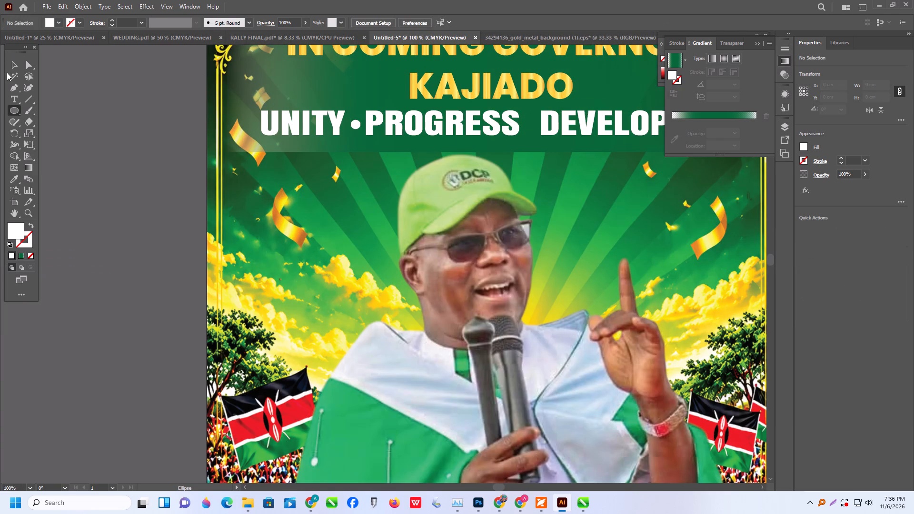
Duplicate the slogan dot straight across into the gap between PROGRESS and DEVELOPMENT.
{"action": "left_click", "coordinate": [12, 69]}
{"action": "left_click", "coordinate": [359, 123]}
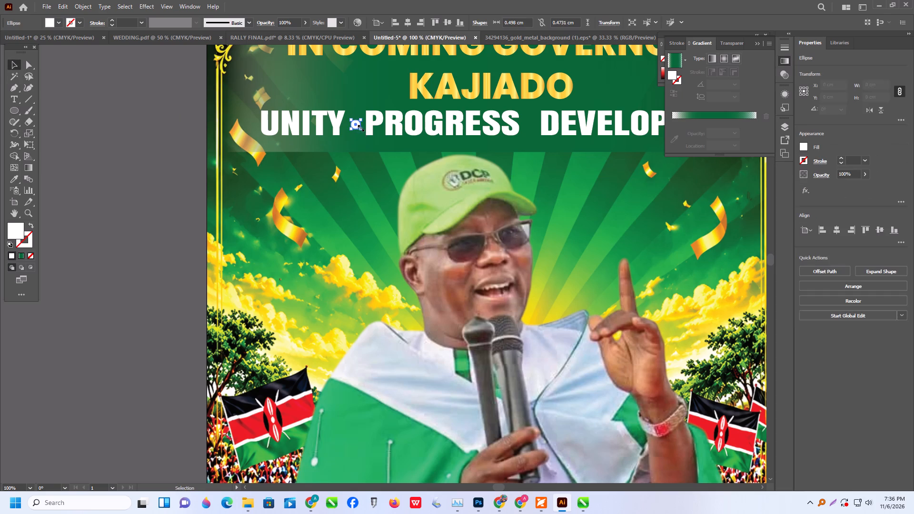
{"action": "key", "text": "space"}
{"action": "left_click_drag", "start_coordinate": [358, 125], "coordinate": [500, 128], "text": "alt"}
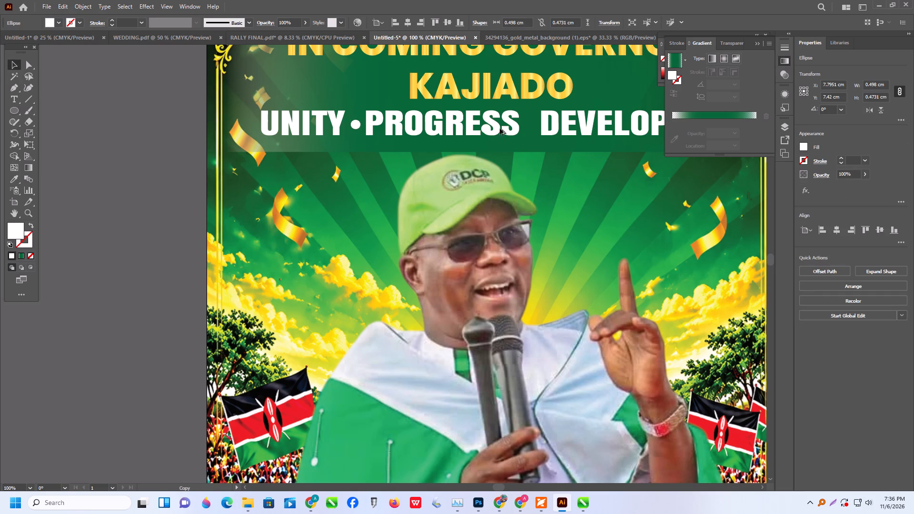
{"action": "left_click_drag", "start_coordinate": [500, 128], "coordinate": [534, 125], "text": "alt"}
Apply the KAJIADO heading's gold gradient to both slogan dots with the Eyedropper.
{"action": "left_click", "coordinate": [358, 124], "text": "shift"}
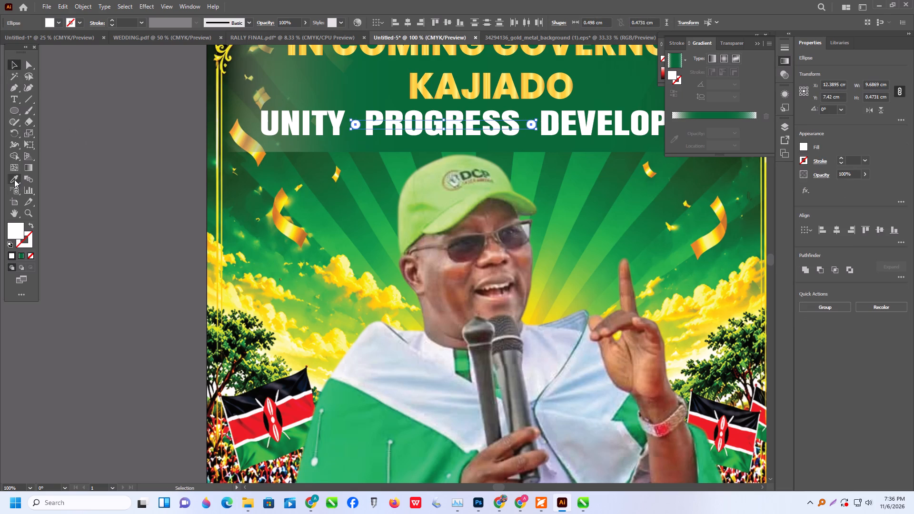
{"action": "left_click_drag", "start_coordinate": [14, 179], "coordinate": [23, 178]}
{"action": "left_click", "coordinate": [418, 83]}
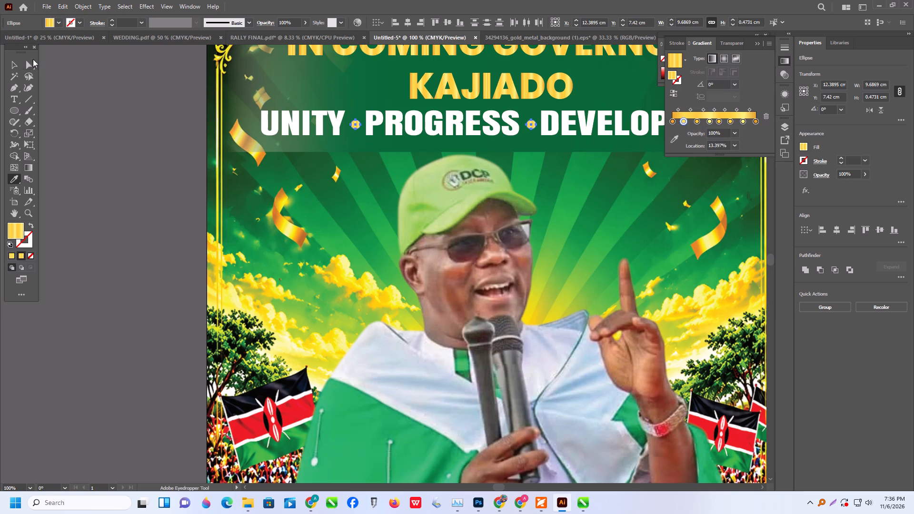
{"action": "left_click", "coordinate": [19, 64]}
{"action": "left_click", "coordinate": [91, 130]}
Centre the dark green name block shape horizontally on the artboard.
{"action": "scroll", "coordinate": [161, 244], "scroll_direction": "down", "scroll_amount": 3, "text": "alt"}
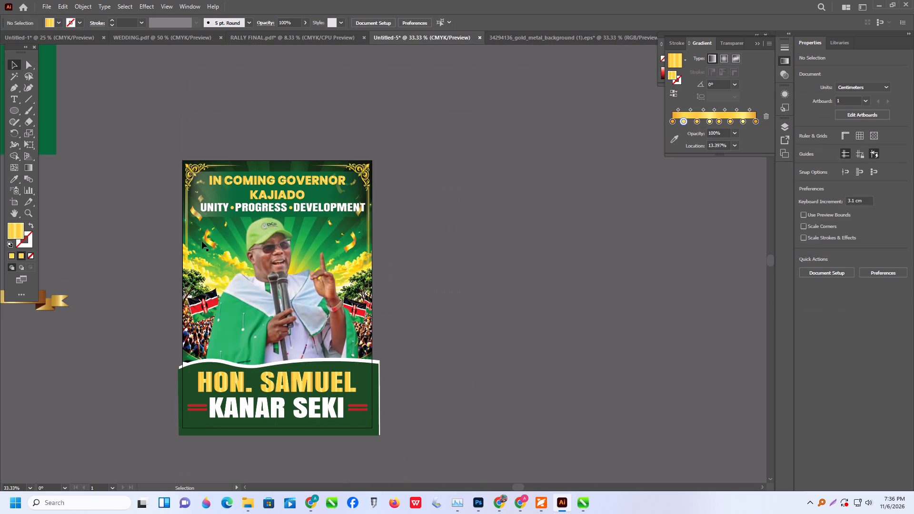
{"action": "scroll", "coordinate": [202, 241], "scroll_direction": "down", "scroll_amount": 4}
{"action": "left_click", "coordinate": [363, 381]}
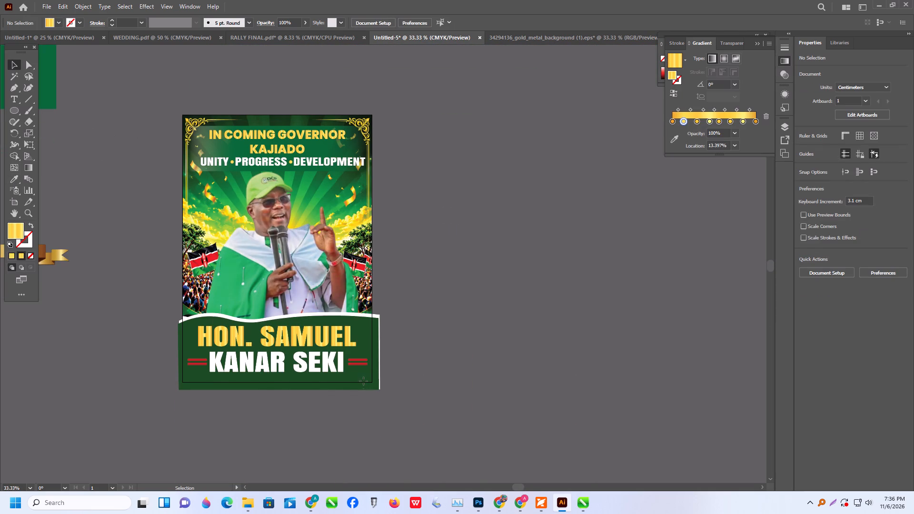
{"action": "left_click", "coordinate": [834, 228]}
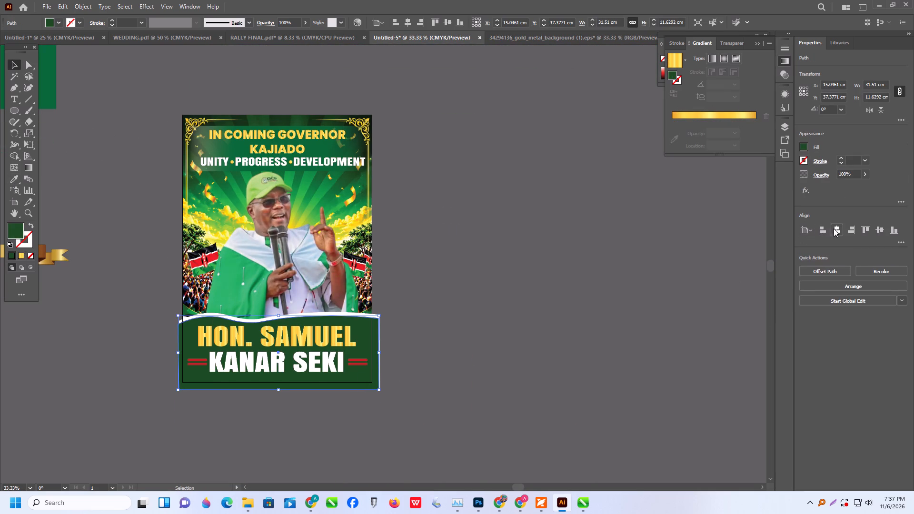
{"action": "left_click", "coordinate": [556, 306]}
Recolour the four red bars beside KANAR SEKI with the gold gradient sampled from HON. SAMUEL.
{"action": "scroll", "coordinate": [333, 366], "scroll_direction": "up", "scroll_amount": 1, "text": "alt"}
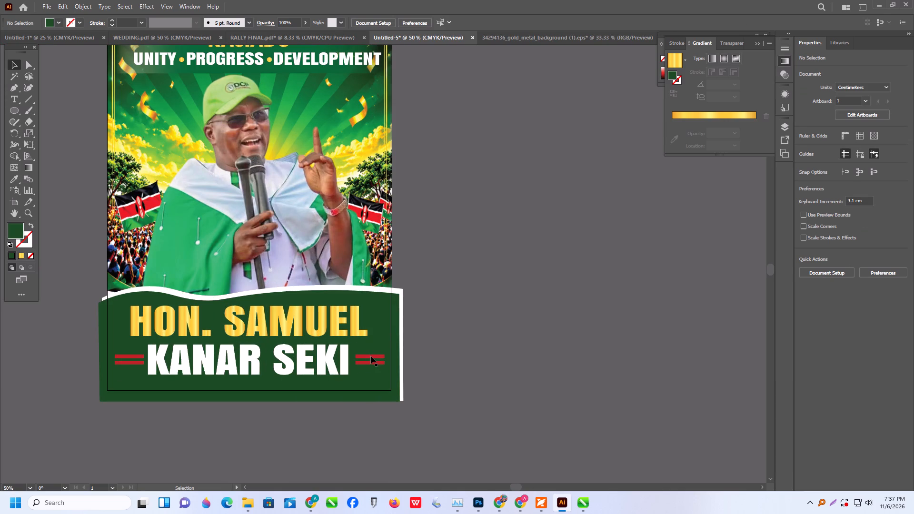
{"action": "left_click", "coordinate": [371, 356]}
{"action": "left_click", "coordinate": [379, 364], "text": "shift"}
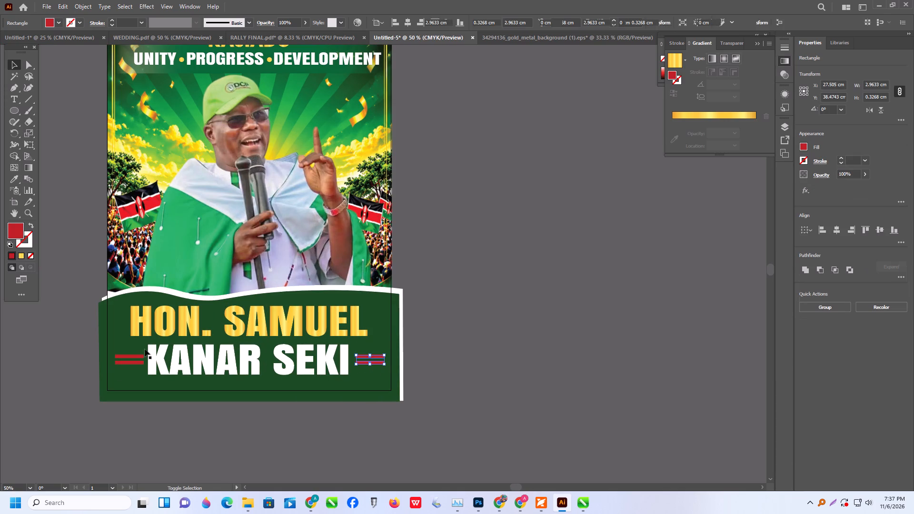
{"action": "left_click", "coordinate": [128, 364], "text": "shift"}
{"action": "left_click", "coordinate": [126, 357], "text": "shift"}
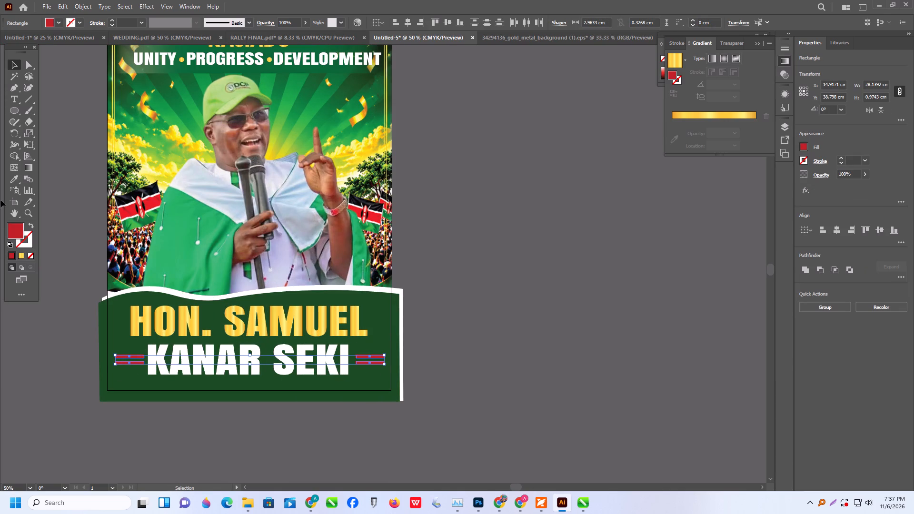
{"action": "left_click", "coordinate": [13, 179]}
{"action": "left_click", "coordinate": [134, 325]}
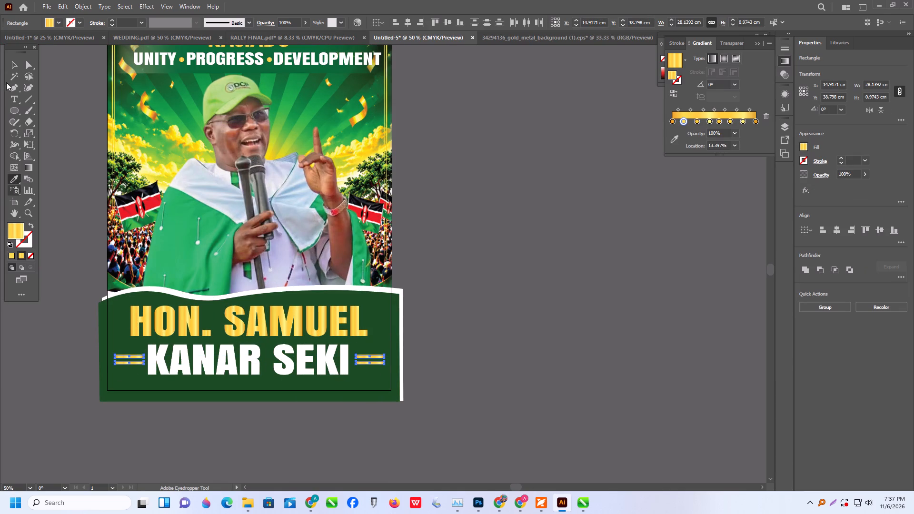
{"action": "left_click", "coordinate": [14, 64]}
{"action": "left_click", "coordinate": [460, 209]}
Delete the leftover gold ribbon and Kajiado County Rally text beside the artboard.
{"action": "scroll", "coordinate": [608, 347], "scroll_direction": "down", "scroll_amount": 1, "text": "alt"}
{"action": "scroll", "coordinate": [347, 313], "scroll_direction": "up", "scroll_amount": 1}
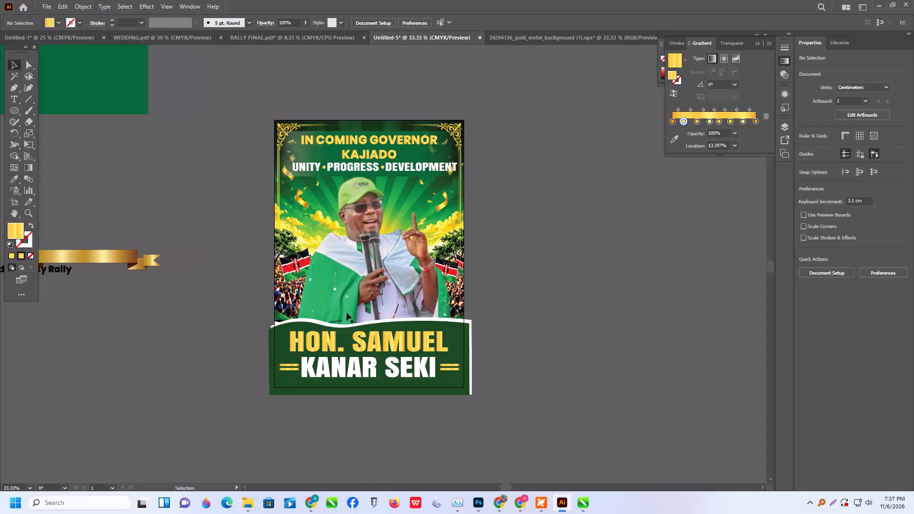
{"action": "scroll", "coordinate": [238, 285], "scroll_direction": "down", "scroll_amount": 3}
{"action": "scroll", "coordinate": [419, 323], "scroll_direction": "down", "scroll_amount": 2, "text": "alt"}
{"action": "left_click_drag", "start_coordinate": [164, 249], "coordinate": [190, 265]}
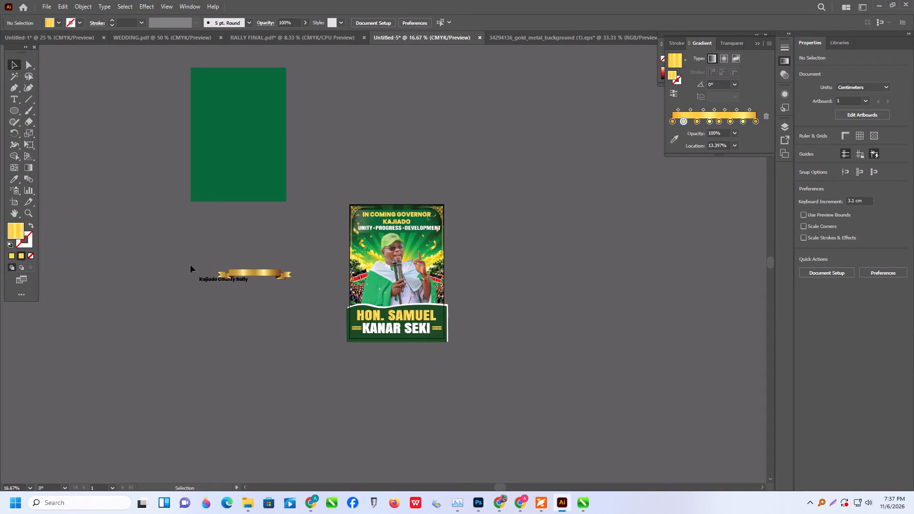
{"action": "left_click_drag", "start_coordinate": [190, 265], "coordinate": [265, 317]}
{"action": "key", "text": "Delete"}
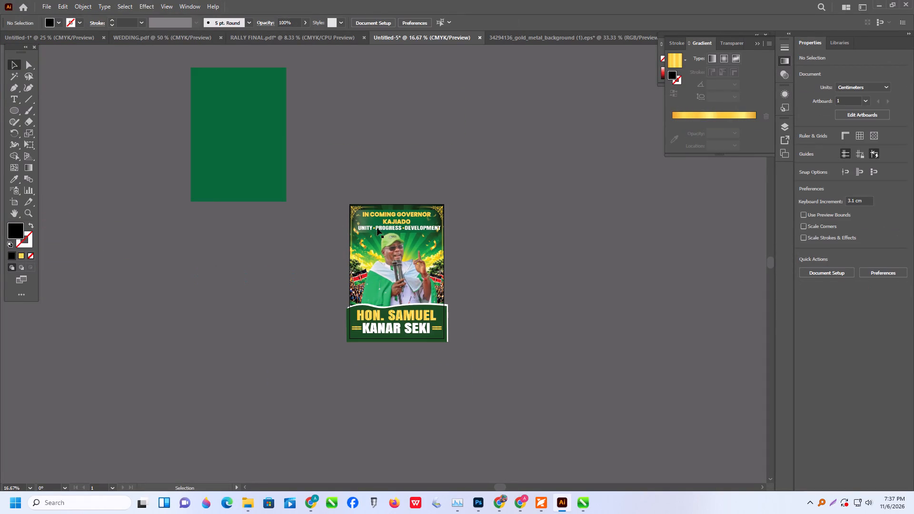
Group all of the poster artwork.
{"action": "left_click_drag", "start_coordinate": [316, 171], "coordinate": [554, 419]}
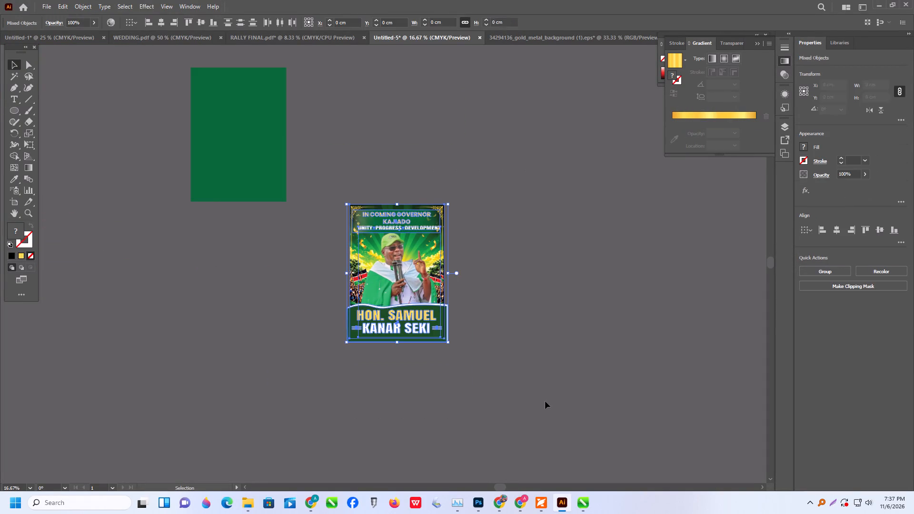
{"action": "key", "text": "ctrl+g"}
Align the spare green rectangle to the artboard's left and top edges and bring it to the front.
{"action": "left_click", "coordinate": [240, 129]}
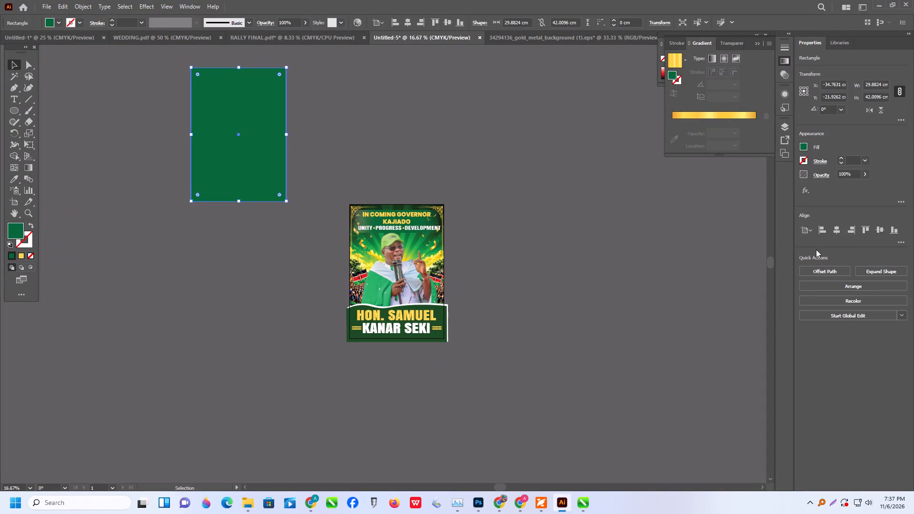
{"action": "left_click", "coordinate": [820, 228]}
{"action": "left_click", "coordinate": [867, 230]}
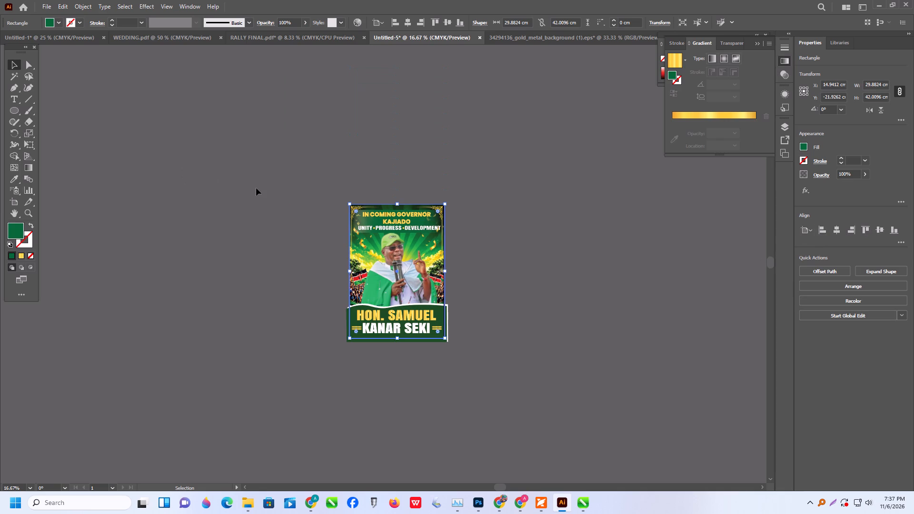
{"action": "key", "text": "ctrl+shift+bracketright"}
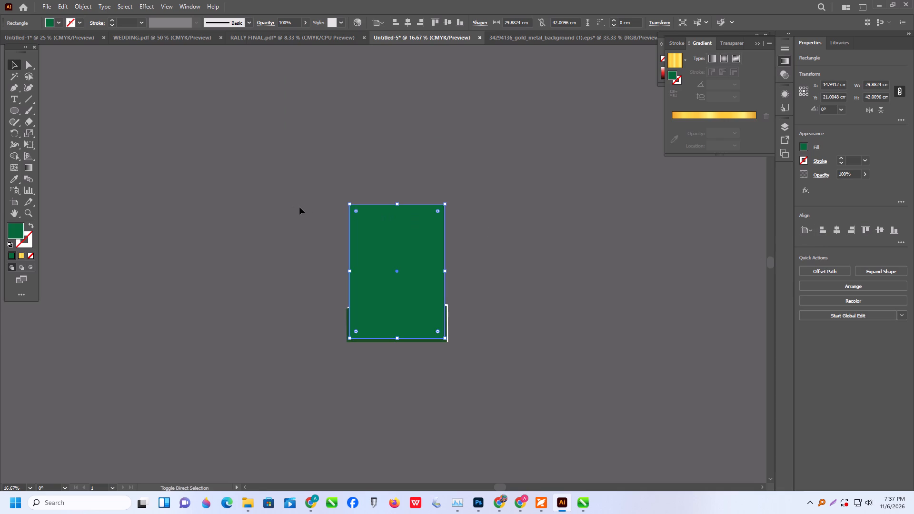
Make a clipping mask from the green rectangle to trim the poster artwork to the page.
{"action": "left_click_drag", "start_coordinate": [311, 207], "coordinate": [457, 355]}
{"action": "right_click", "coordinate": [383, 288]}
{"action": "left_click", "coordinate": [433, 218]}
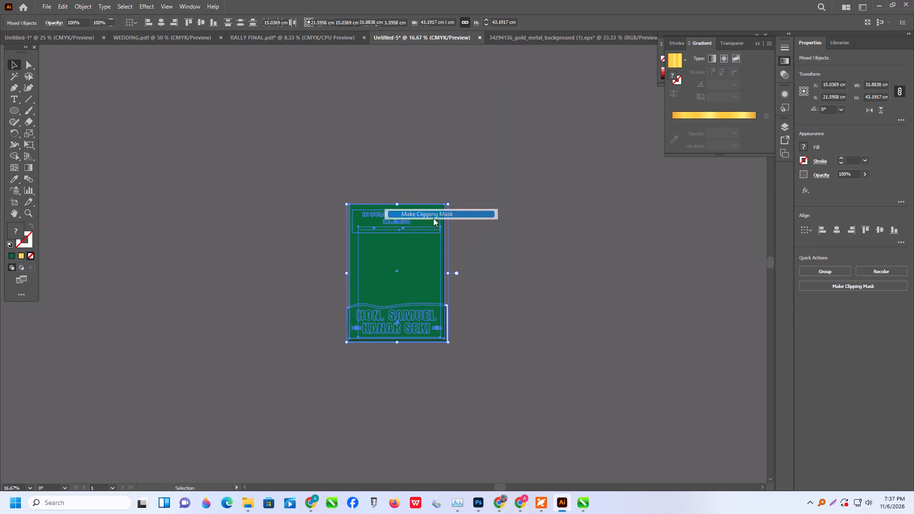
{"action": "left_click", "coordinate": [467, 237]}
Export the poster as a JPEG named POSTER in the ALEKH folder, with Use Artboards enabled.
{"action": "scroll", "coordinate": [328, 294], "scroll_direction": "up", "scroll_amount": 1, "text": "alt"}
{"action": "scroll", "coordinate": [423, 300], "scroll_direction": "up", "scroll_amount": 1, "text": "alt"}
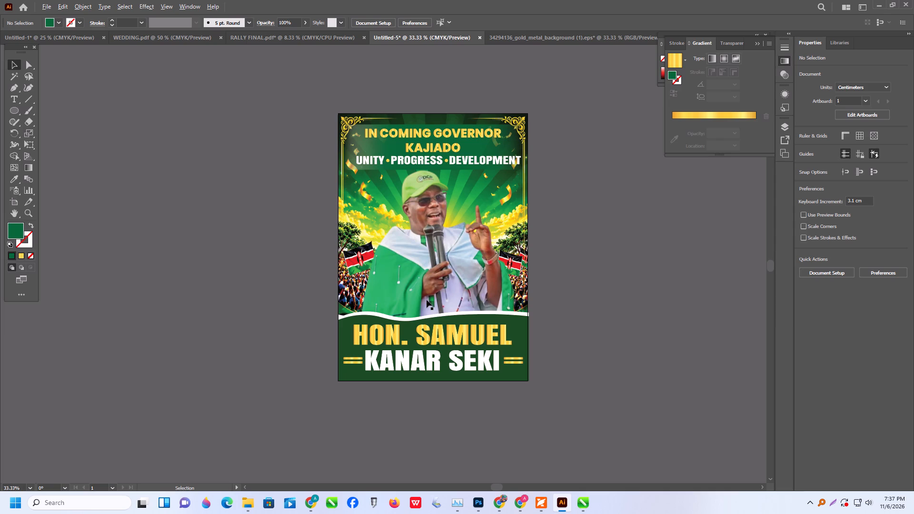
{"action": "left_click", "coordinate": [48, 7]}
{"action": "left_click", "coordinate": [79, 213]}
{"action": "left_click", "coordinate": [264, 226]}
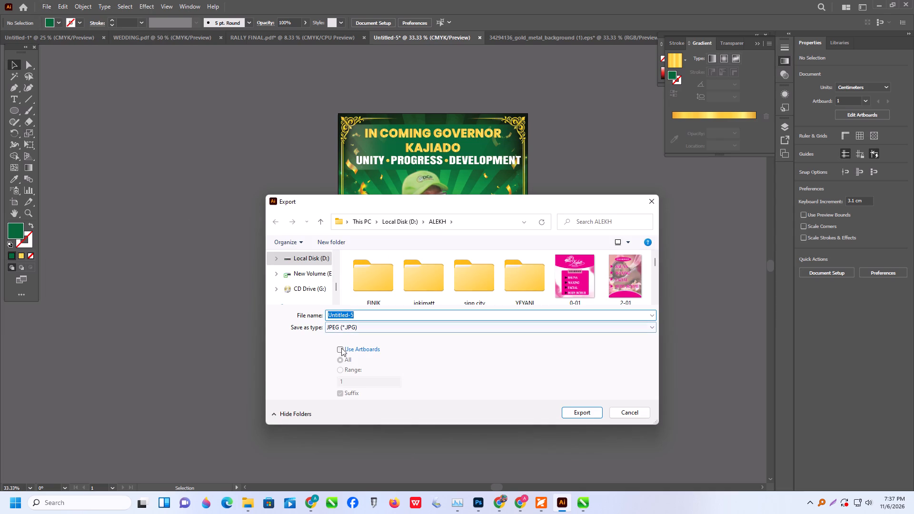
{"action": "left_click", "coordinate": [343, 349]}
{"action": "left_click", "coordinate": [368, 316]}
{"action": "type", "text": "POSTER"}
{"action": "key", "text": "Return"}
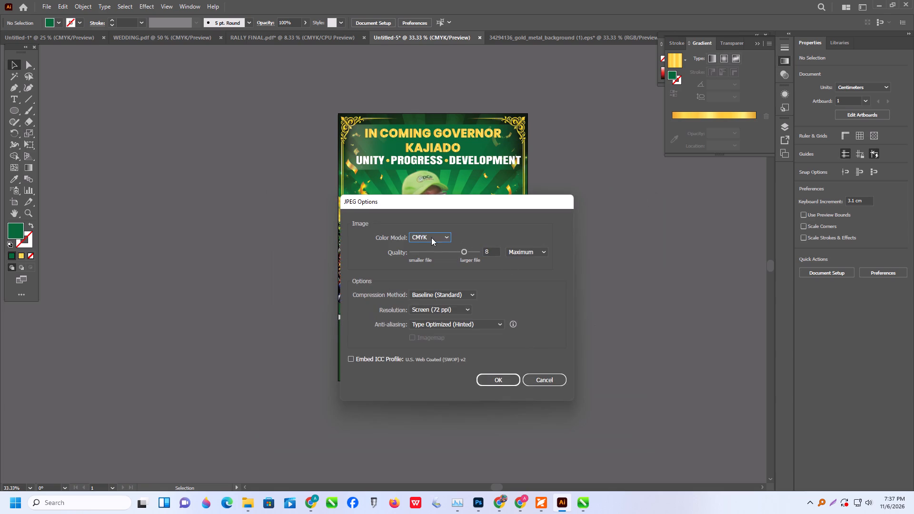
Set the JPEG colour model to RGB and complete the export.
{"action": "left_click", "coordinate": [431, 237]}
{"action": "left_click", "coordinate": [435, 247]}
{"action": "left_click", "coordinate": [504, 386]}
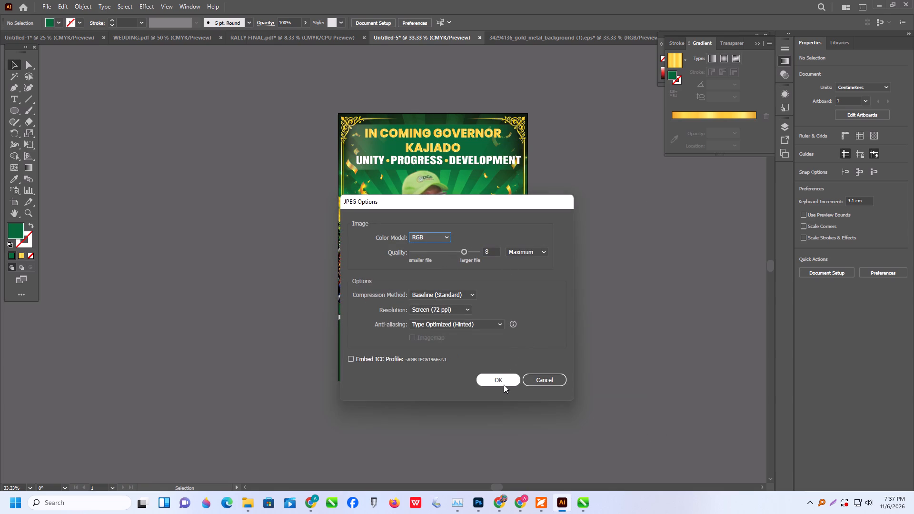
Set the JPEG export resolution to High (300 ppi).
{"action": "left_click", "coordinate": [471, 307]}
{"action": "left_click", "coordinate": [447, 372]}
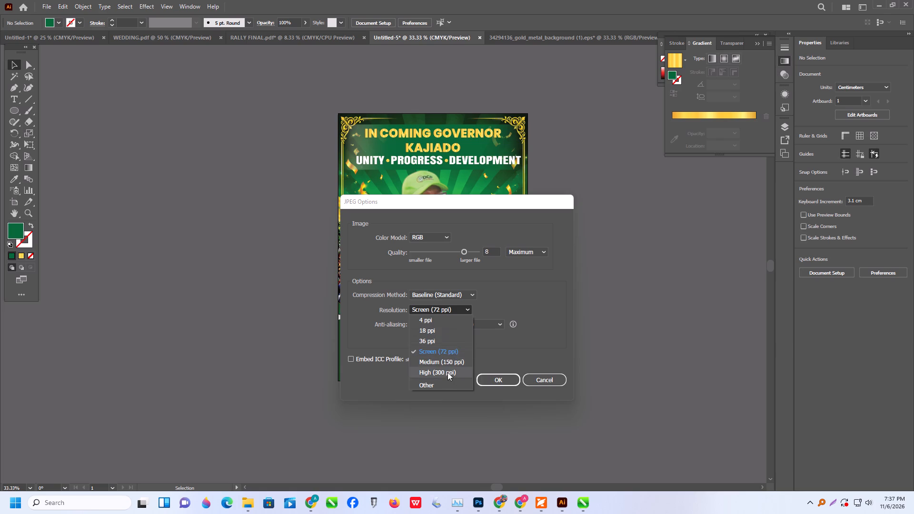
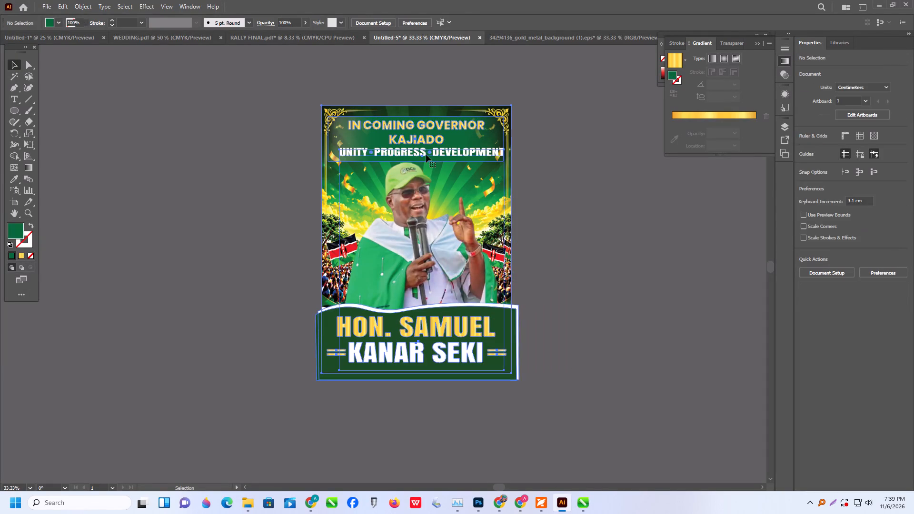
Ungroup the poster artwork so that its text elements can be handled separately, and clear the selection.
{"action": "right_click", "coordinate": [423, 151]}
{"action": "left_click", "coordinate": [485, 283]}
{"action": "left_click", "coordinate": [566, 250]}
Move the gold IN COMING GOVERNOR KAJIADO heading off the poster into the empty area left of the artboard.
{"action": "scroll", "coordinate": [446, 147], "scroll_direction": "up", "scroll_amount": 1}
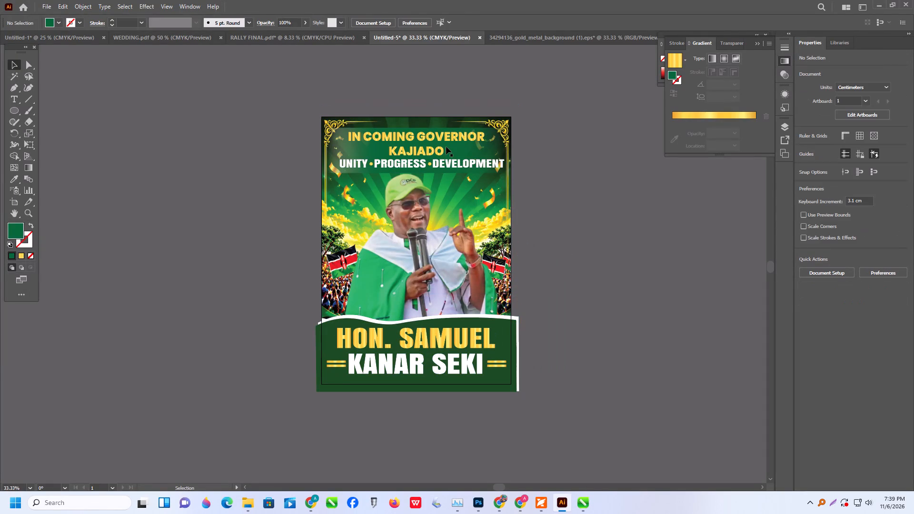
{"action": "left_click", "coordinate": [432, 155]}
{"action": "left_click_drag", "start_coordinate": [432, 152], "coordinate": [267, 152]}
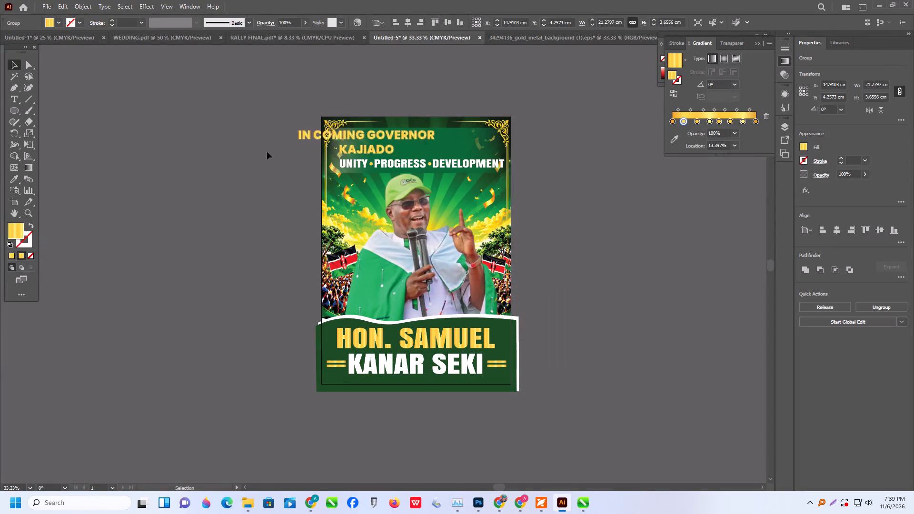
{"action": "left_click_drag", "start_coordinate": [267, 152], "coordinate": [230, 152]}
Ungroup the gold IN COMING GOVERNOR KAJIADO heading into separate letters and deselect them.
{"action": "right_click", "coordinate": [233, 144]}
{"action": "left_click", "coordinate": [260, 272]}
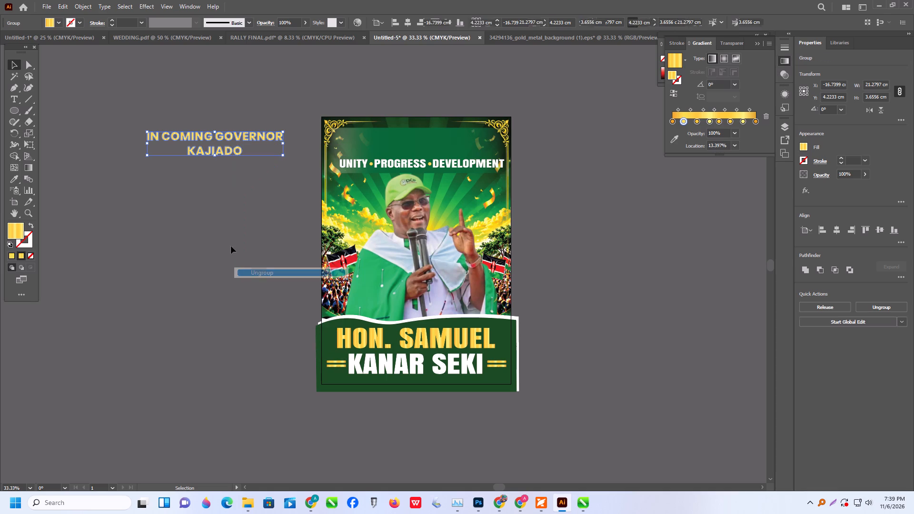
{"action": "left_click", "coordinate": [231, 246]}
Select the letters of the word KAJIADO in the ungrouped heading beside the artboard.
{"action": "left_click_drag", "start_coordinate": [170, 151], "coordinate": [232, 166]}
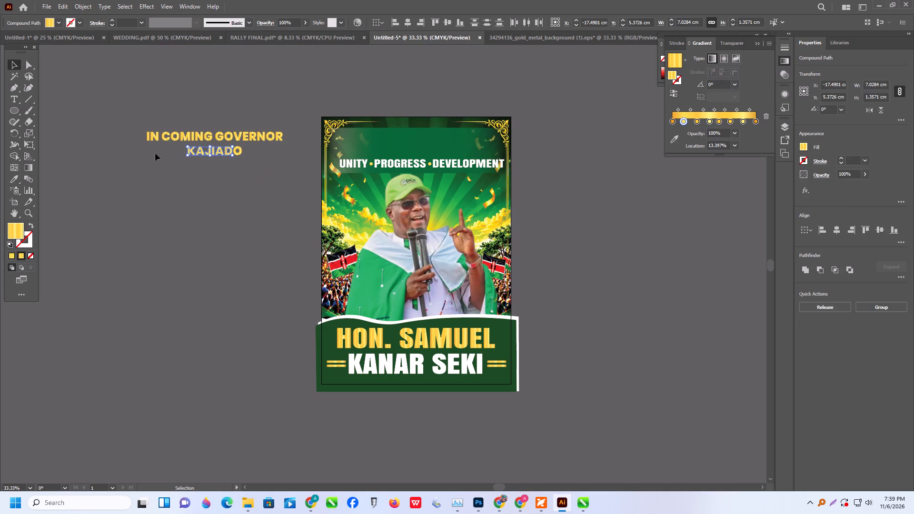
Group the letters of KAJIADO beside the poster and move the word down, well clear of the IN COMING GOVERNOR line.
{"action": "left_click", "coordinate": [155, 153]}
{"action": "left_click_drag", "start_coordinate": [155, 150], "coordinate": [259, 175]}
{"action": "key", "text": "ctrl+g"}
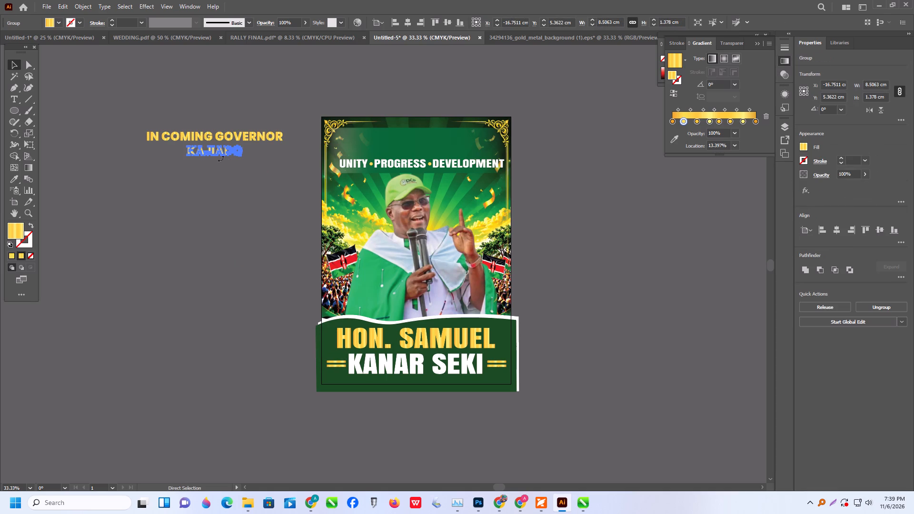
{"action": "left_click_drag", "start_coordinate": [225, 154], "coordinate": [214, 231]}
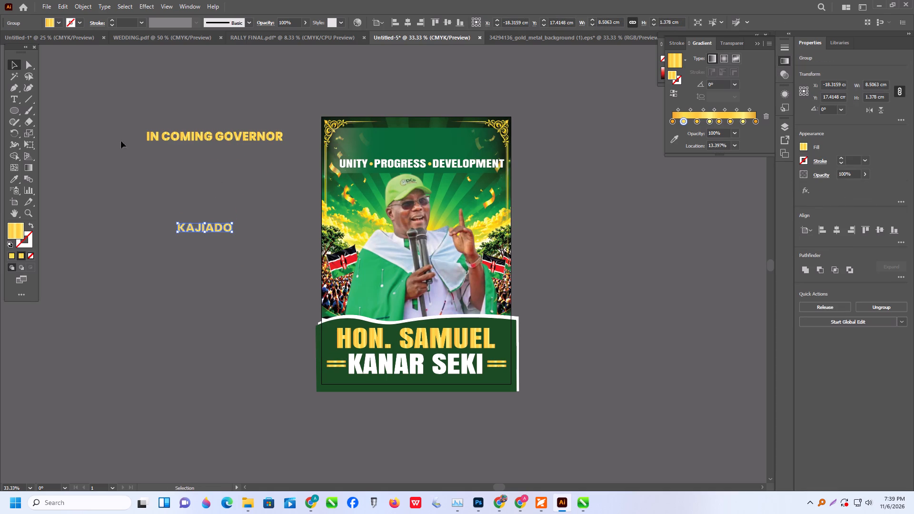
Group IN COMING and GOVERNOR as separate words and place GOVERNOR directly beneath IN COMING.
{"action": "left_click_drag", "start_coordinate": [112, 118], "coordinate": [212, 154]}
{"action": "key", "text": "ctrl+g"}
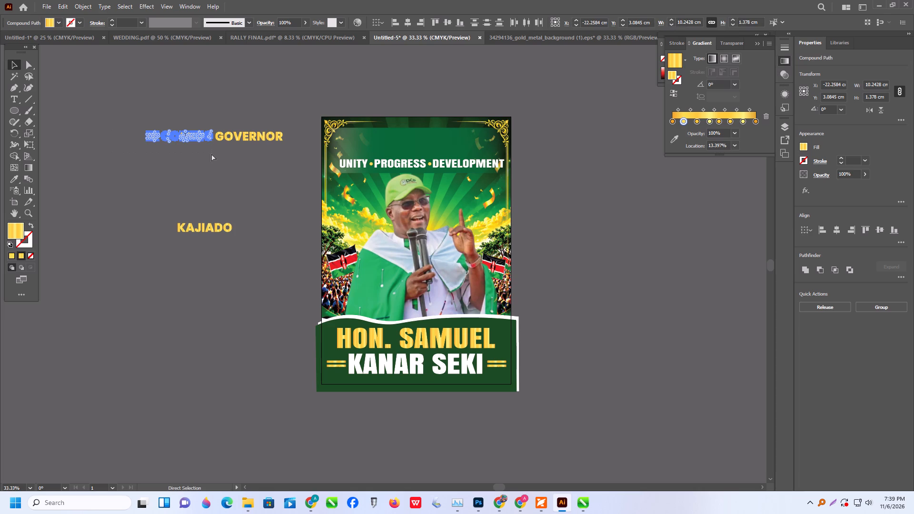
{"action": "left_click_drag", "start_coordinate": [216, 114], "coordinate": [294, 174]}
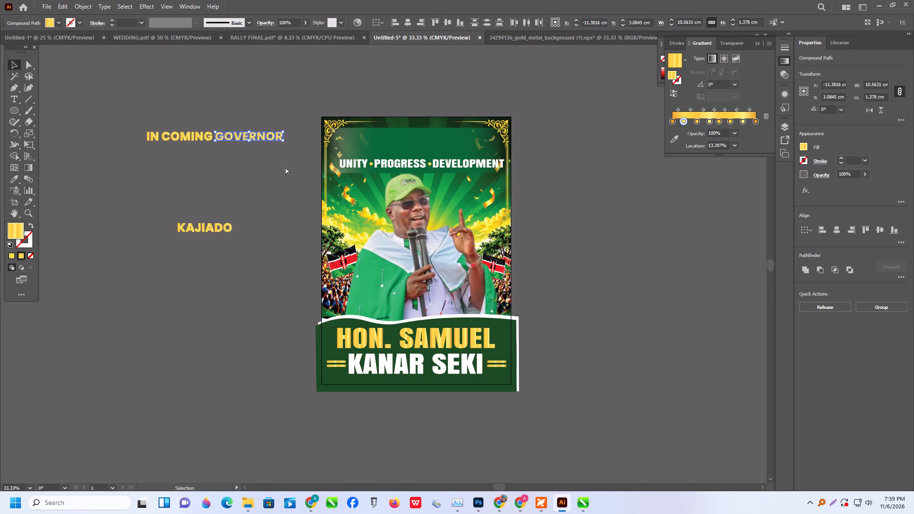
{"action": "key", "text": "ctrl+g"}
{"action": "left_click_drag", "start_coordinate": [267, 137], "coordinate": [192, 153]}
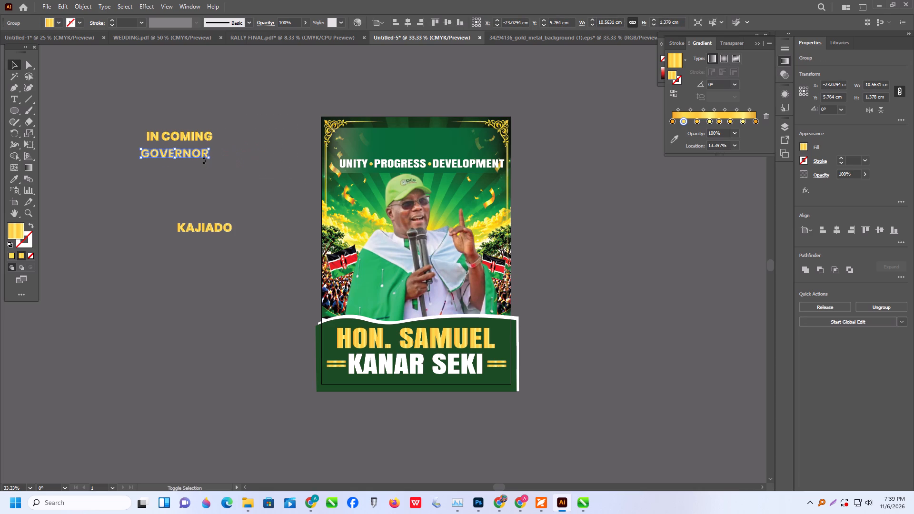
Enlarge GOVERNOR to about 18.2 cm wide and centre it under IN COMING.
{"action": "left_click_drag", "start_coordinate": [208, 159], "coordinate": [256, 190], "text": "shift"}
{"action": "left_click_drag", "start_coordinate": [227, 159], "coordinate": [209, 155]}
Enlarge IN COMING and GOVERNOR together to about 21 cm wide.
{"action": "left_click", "coordinate": [199, 139]}
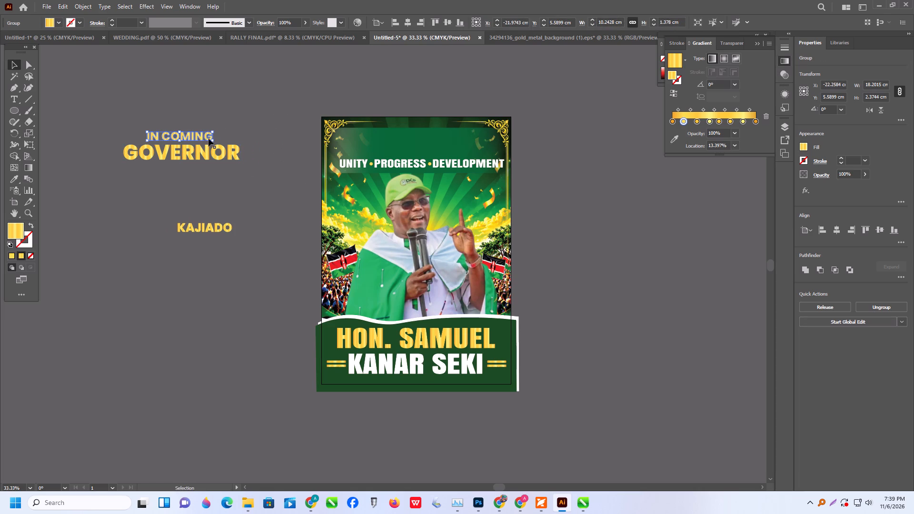
{"action": "left_click", "coordinate": [205, 158], "text": "shift"}
{"action": "left_click_drag", "start_coordinate": [98, 120], "coordinate": [358, 213]}
{"action": "left_click_drag", "start_coordinate": [248, 188], "coordinate": [240, 185]}
{"action": "left_click_drag", "start_coordinate": [95, 112], "coordinate": [235, 174]}
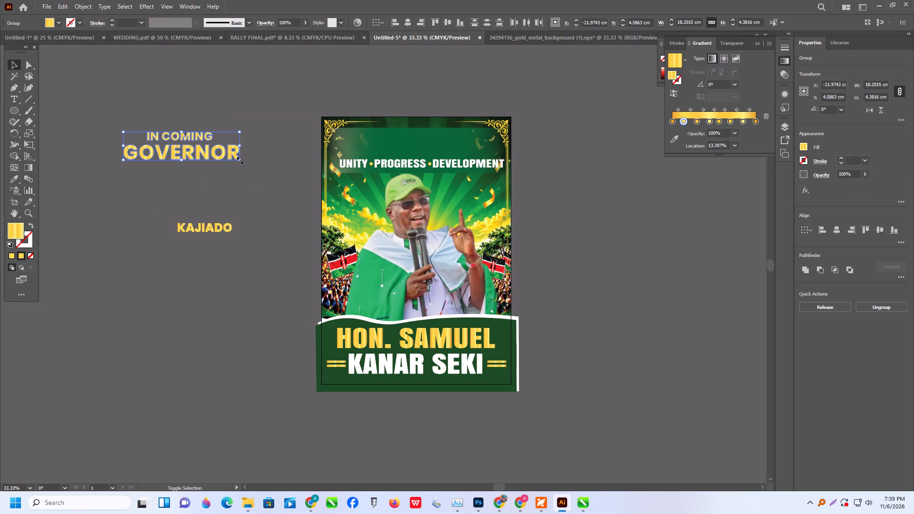
{"action": "left_click_drag", "start_coordinate": [239, 159], "coordinate": [257, 177], "text": "shift"}
{"action": "left_click", "coordinate": [214, 228]}
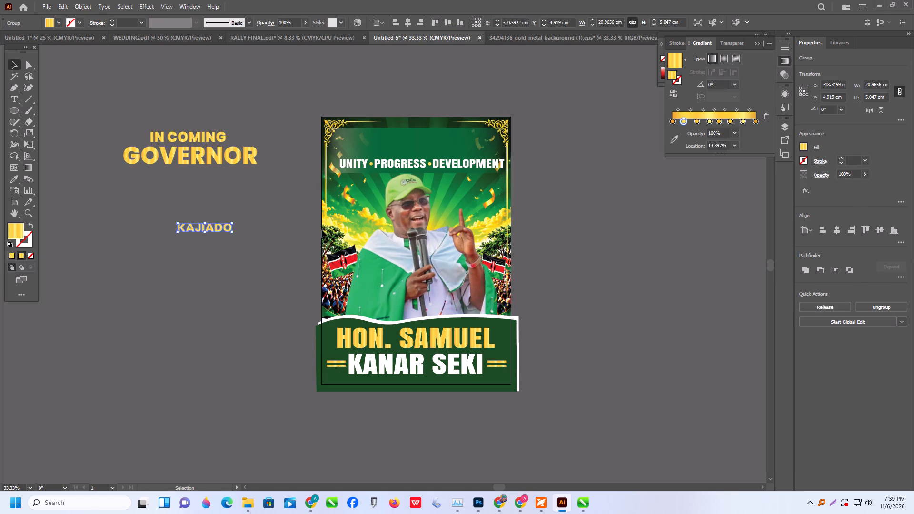
Fill the colourless page-sized rectangle over the artwork with solid yellow and move it clear of the poster to the right.
{"action": "left_click_drag", "start_coordinate": [321, 229], "coordinate": [278, 269]}
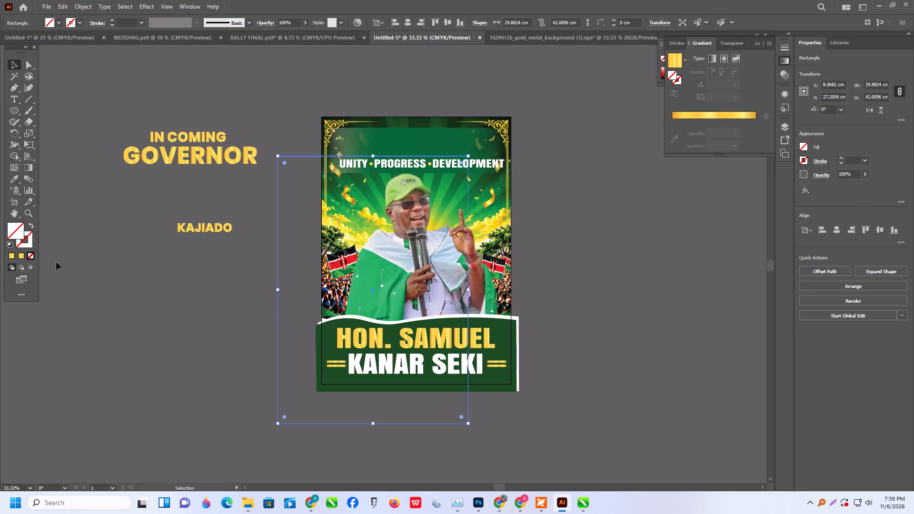
{"action": "left_click", "coordinate": [14, 255]}
{"action": "scroll", "coordinate": [317, 328], "scroll_direction": "down", "scroll_amount": 2, "text": "alt"}
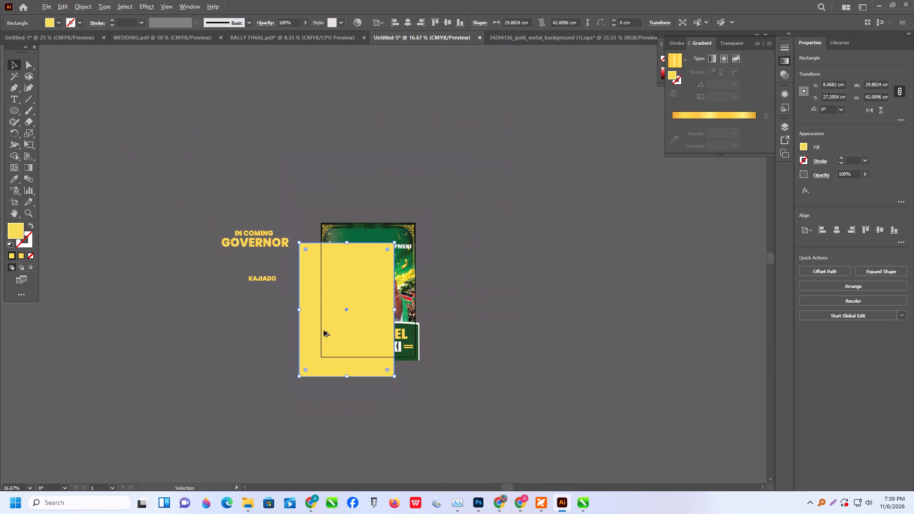
{"action": "left_click", "coordinate": [566, 323]}
{"action": "left_click_drag", "start_coordinate": [355, 338], "coordinate": [491, 249]}
{"action": "scroll", "coordinate": [312, 254], "scroll_direction": "up", "scroll_amount": 2, "text": "alt"}
Add a text line reading KAJIADO COUNTY below GOVERNOR.
{"action": "left_click", "coordinate": [12, 99]}
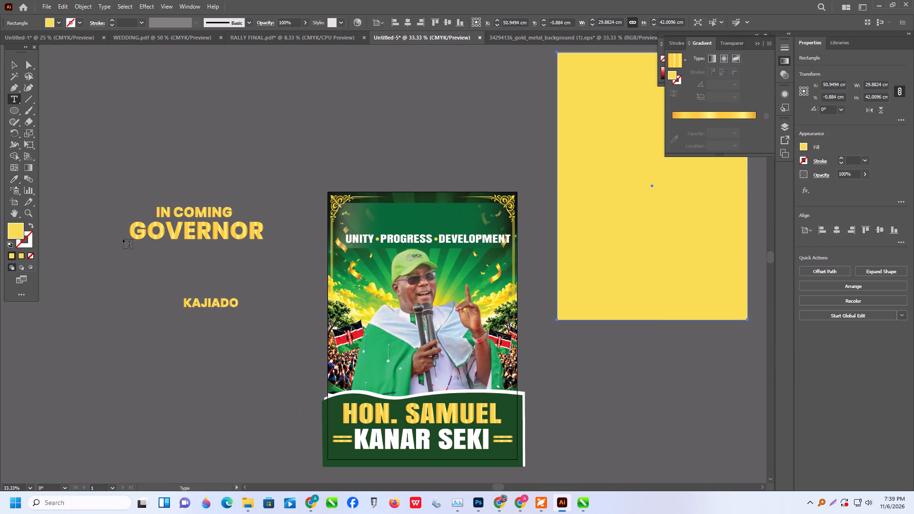
{"action": "left_click", "coordinate": [136, 258]}
{"action": "type", "text": "KAJ"}
{"action": "type", "text": "IADO COUNTY"}
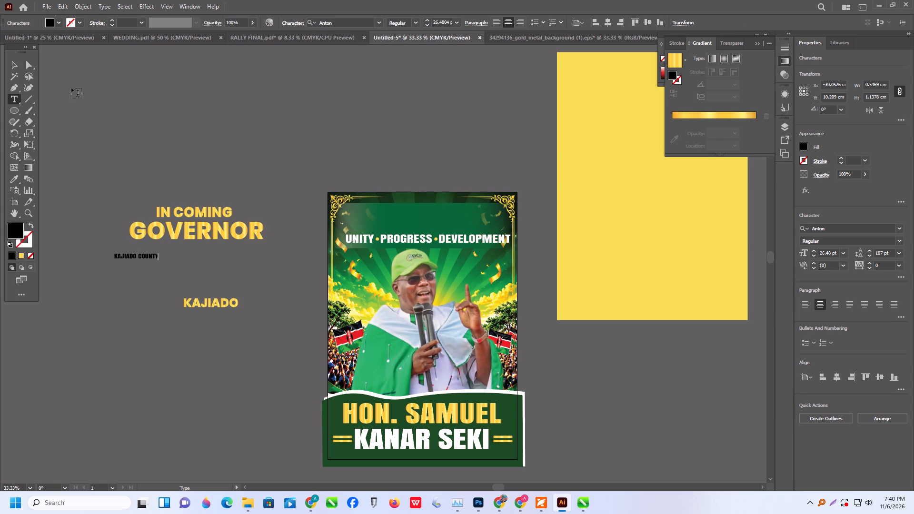
Enlarge the KAJIADO COUNTY text to about 11.3 cm wide and place it just under GOVERNOR.
{"action": "left_click", "coordinate": [14, 67]}
{"action": "left_click_drag", "start_coordinate": [159, 260], "coordinate": [186, 275], "text": "shift"}
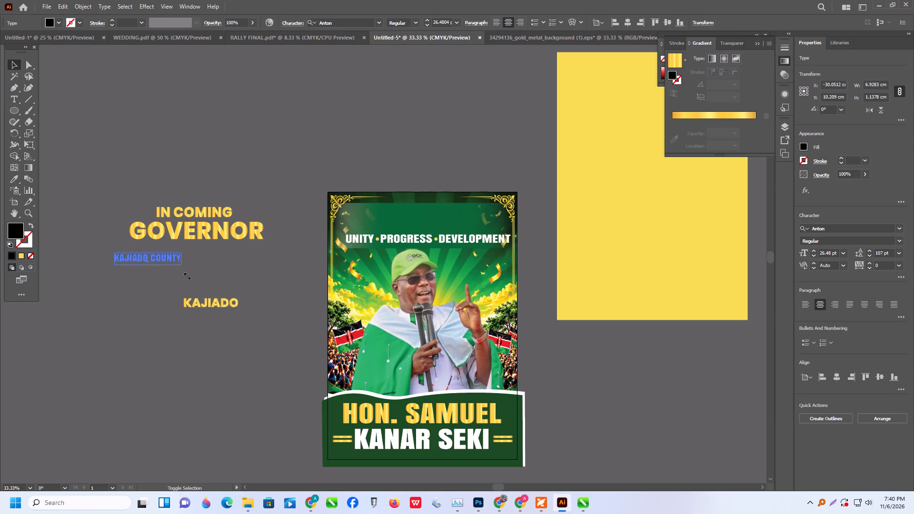
{"action": "left_click_drag", "start_coordinate": [186, 275], "coordinate": [186, 273], "text": "shift"}
{"action": "left_click_drag", "start_coordinate": [171, 261], "coordinate": [198, 257]}
Convert KAJIADO COUNTY to outlines, enlarge it to about 13.5 cm wide and position it under GOVERNOR.
{"action": "right_click", "coordinate": [194, 255]}
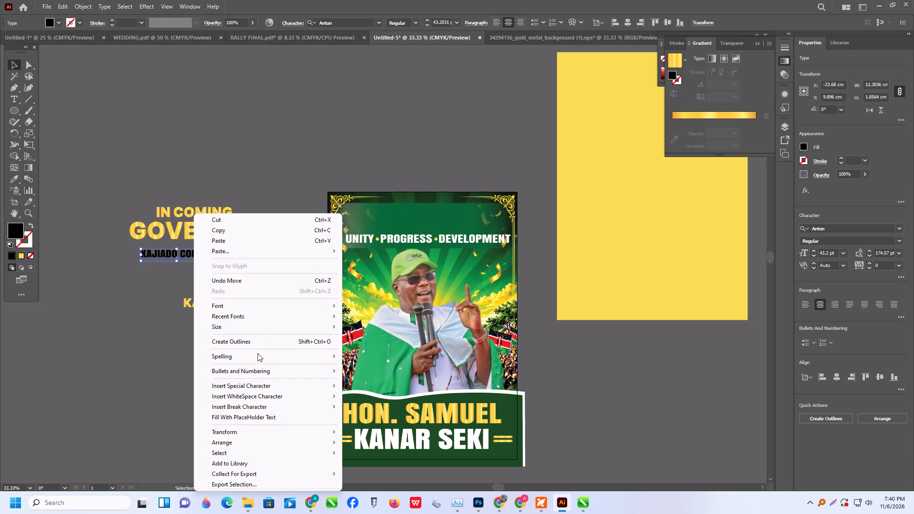
{"action": "left_click", "coordinate": [250, 345]}
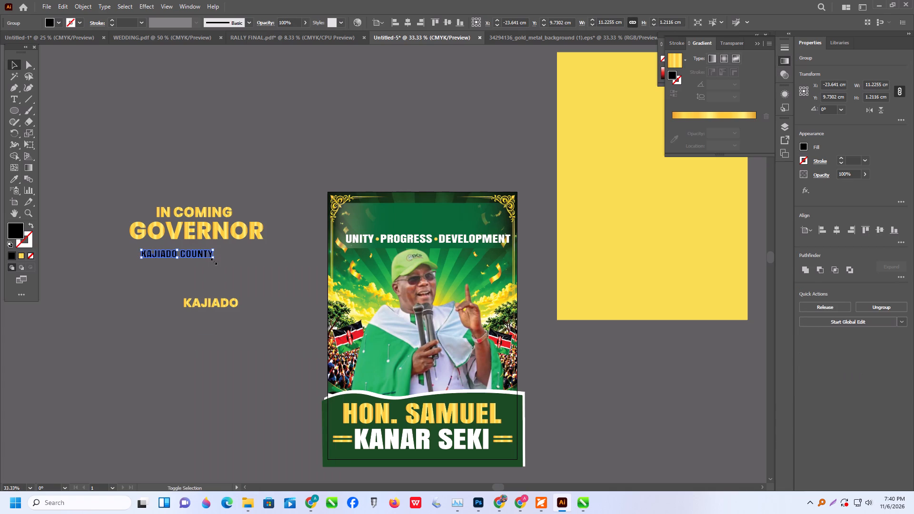
{"action": "left_click_drag", "start_coordinate": [214, 260], "coordinate": [228, 266], "text": "shift"}
{"action": "left_click_drag", "start_coordinate": [210, 257], "coordinate": [216, 256]}
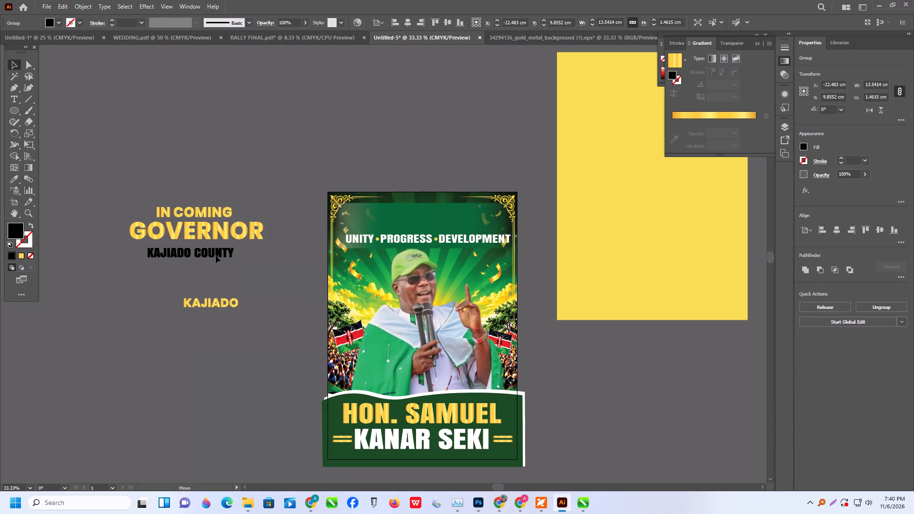
{"action": "left_click_drag", "start_coordinate": [216, 256], "coordinate": [218, 254]}
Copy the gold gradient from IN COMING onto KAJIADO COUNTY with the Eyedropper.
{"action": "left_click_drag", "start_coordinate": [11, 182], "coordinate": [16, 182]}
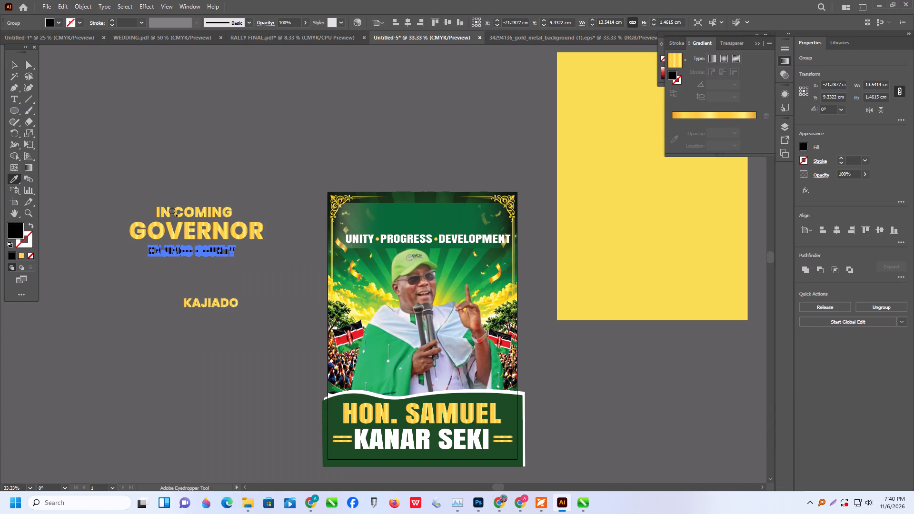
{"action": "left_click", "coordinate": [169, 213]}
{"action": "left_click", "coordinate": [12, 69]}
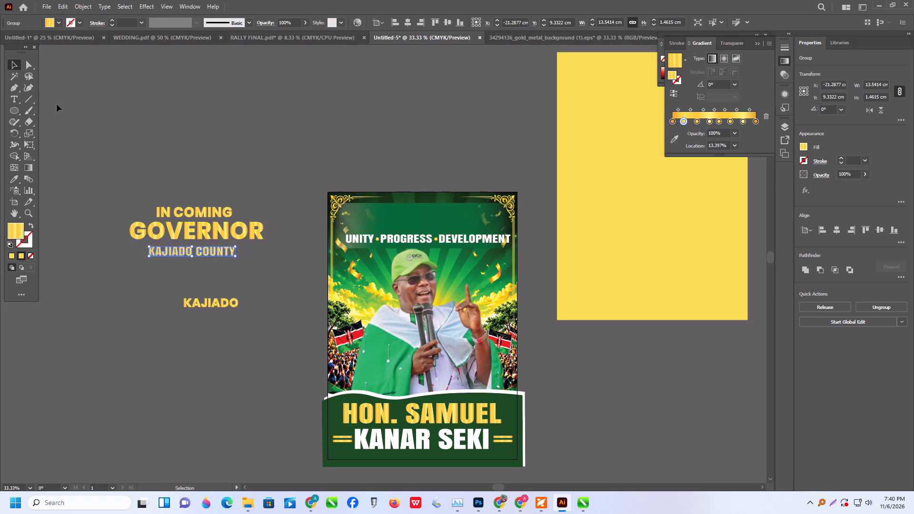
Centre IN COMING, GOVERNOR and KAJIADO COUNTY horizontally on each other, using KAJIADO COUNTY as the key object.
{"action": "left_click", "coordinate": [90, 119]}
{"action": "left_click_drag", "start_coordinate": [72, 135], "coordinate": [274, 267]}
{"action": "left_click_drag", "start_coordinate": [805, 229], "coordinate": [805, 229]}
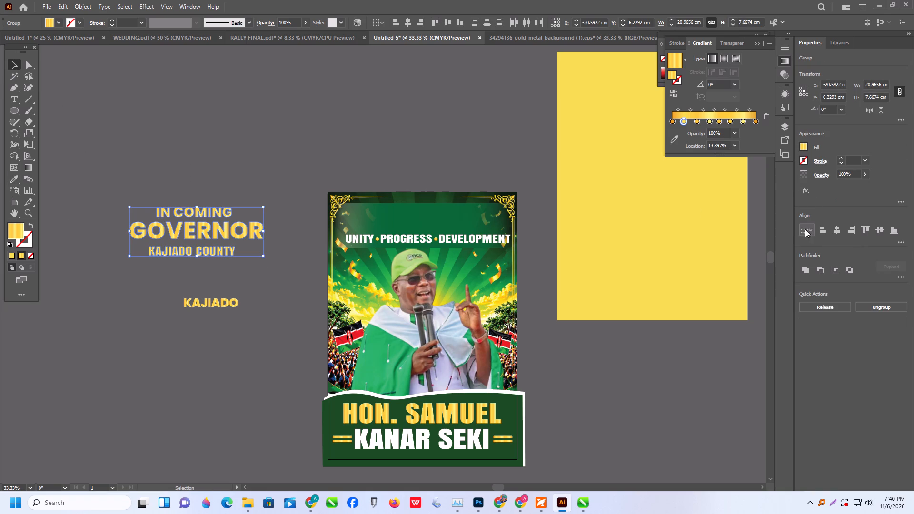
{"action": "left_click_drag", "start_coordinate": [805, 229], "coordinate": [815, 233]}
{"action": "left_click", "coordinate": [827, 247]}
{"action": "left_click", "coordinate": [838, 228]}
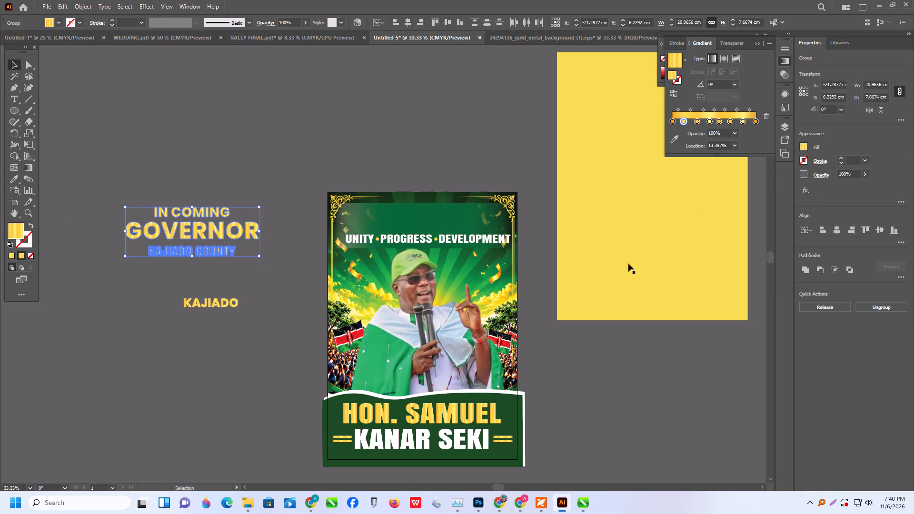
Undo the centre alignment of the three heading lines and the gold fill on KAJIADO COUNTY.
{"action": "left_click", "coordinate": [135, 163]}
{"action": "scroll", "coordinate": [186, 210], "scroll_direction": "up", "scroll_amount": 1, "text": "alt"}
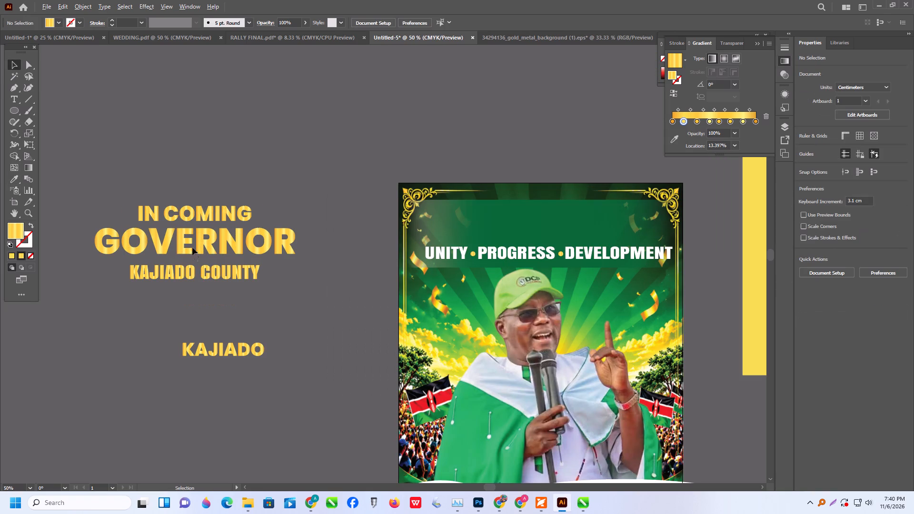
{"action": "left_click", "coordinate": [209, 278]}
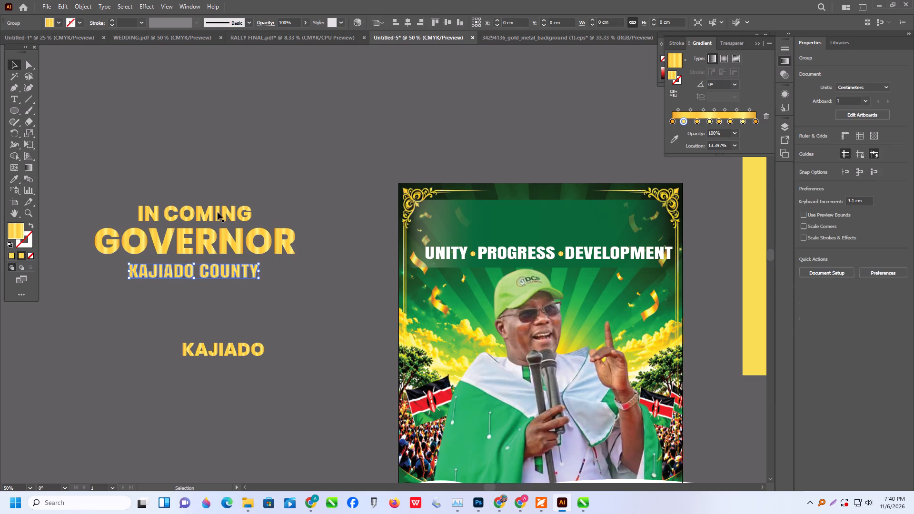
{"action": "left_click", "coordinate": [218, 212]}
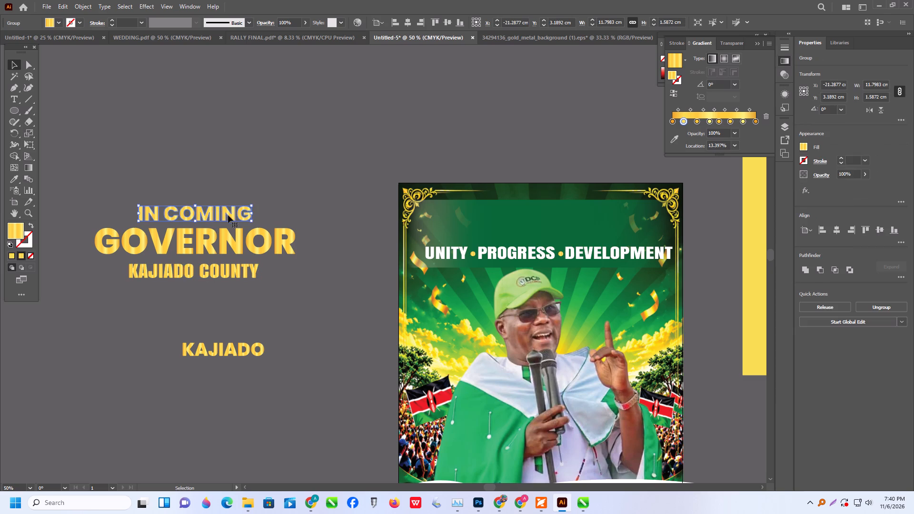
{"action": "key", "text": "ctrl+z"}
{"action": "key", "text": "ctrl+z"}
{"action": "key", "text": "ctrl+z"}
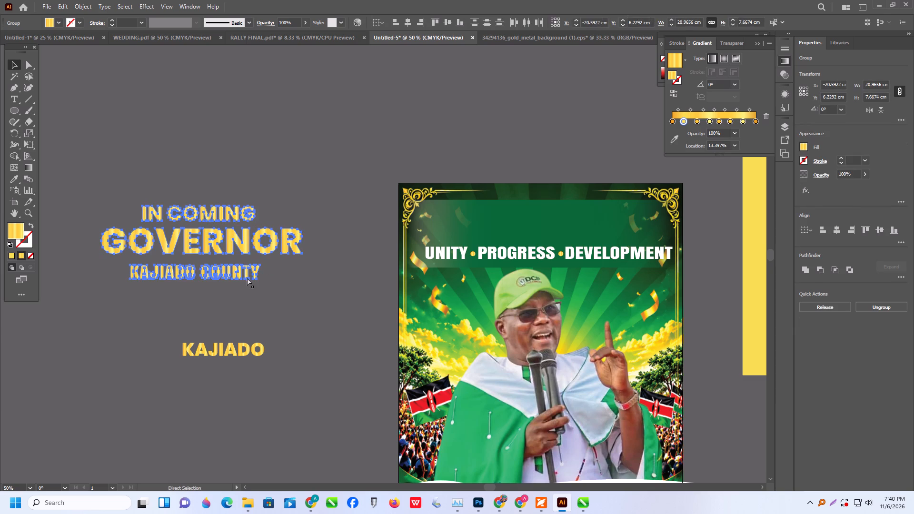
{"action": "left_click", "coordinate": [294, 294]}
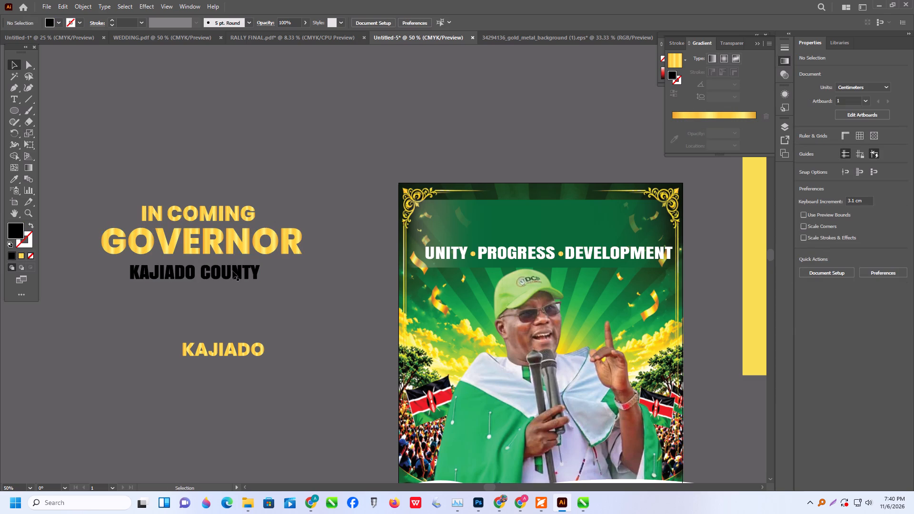
Apply the gold gradient of IN COMING to the black KAJIADO COUNTY lettering with the Eyedropper.
{"action": "left_click", "coordinate": [232, 271]}
{"action": "left_click", "coordinate": [10, 179]}
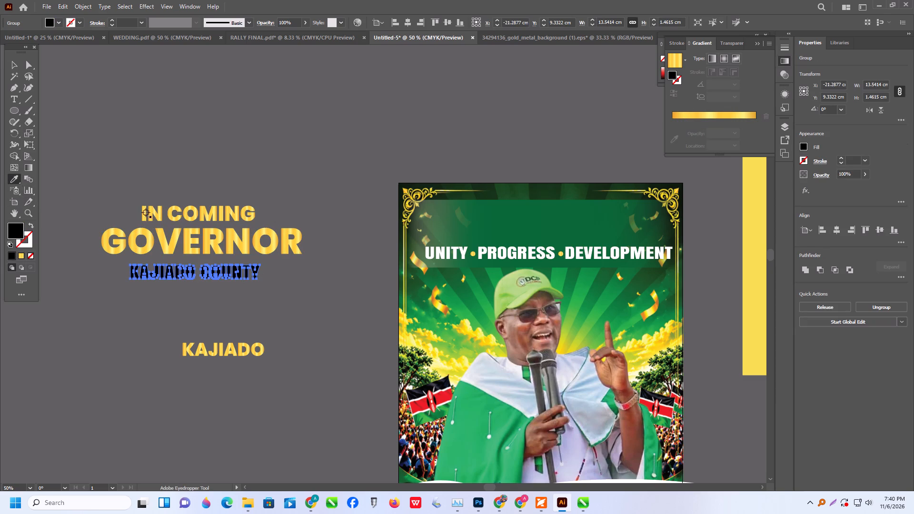
{"action": "left_click", "coordinate": [172, 211]}
{"action": "left_click", "coordinate": [18, 64]}
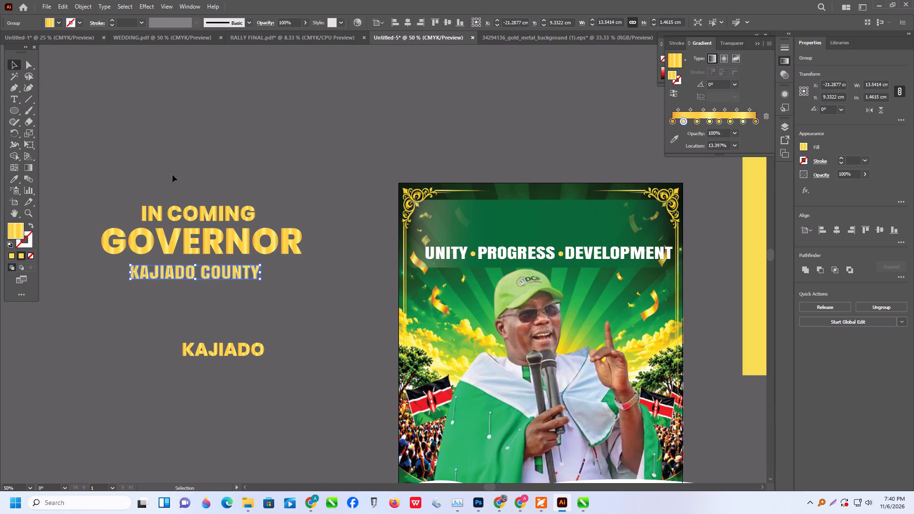
Enlarge KAJIADO COUNTY to about 17.3 cm wide and move it back beneath GOVERNOR.
{"action": "left_click", "coordinate": [232, 275]}
{"action": "left_click", "coordinate": [253, 276]}
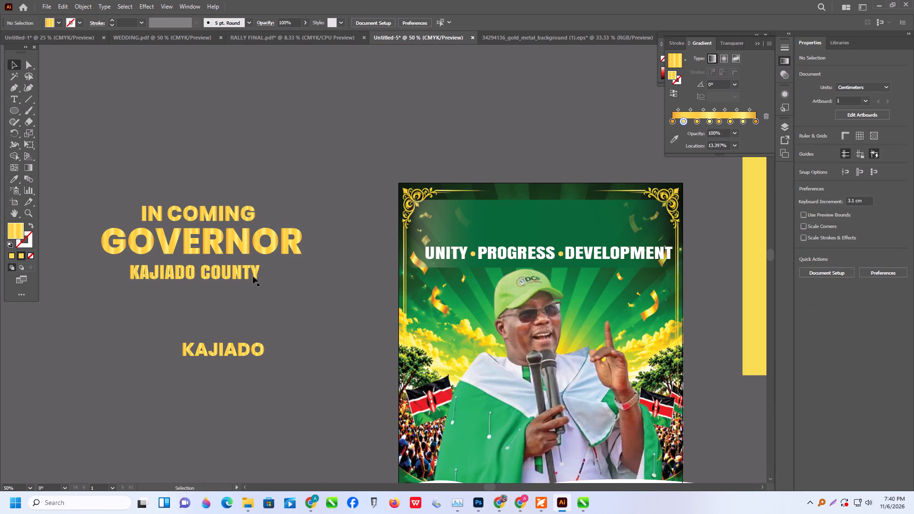
{"action": "left_click", "coordinate": [254, 271]}
{"action": "left_click_drag", "start_coordinate": [259, 279], "coordinate": [269, 285], "text": "shift"}
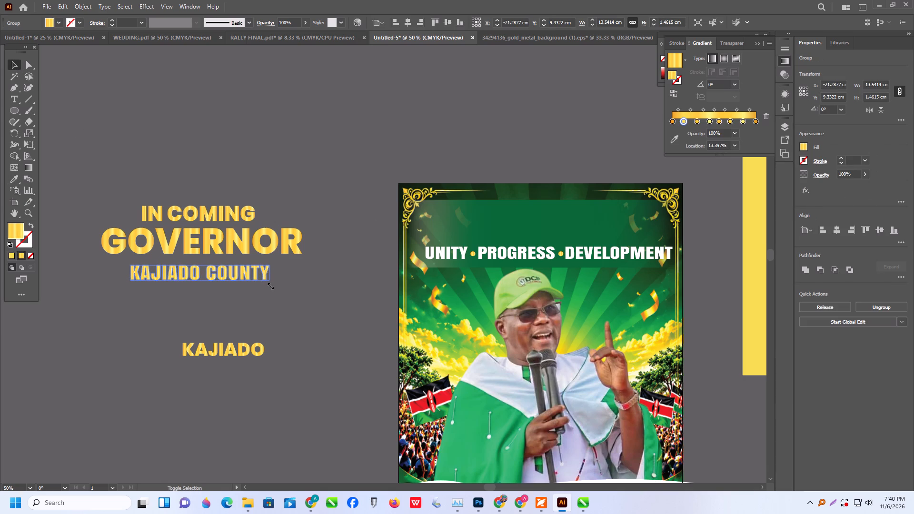
{"action": "left_click_drag", "start_coordinate": [269, 285], "coordinate": [273, 286], "text": "shift"}
{"action": "left_click_drag", "start_coordinate": [274, 281], "coordinate": [289, 287], "text": "shift"}
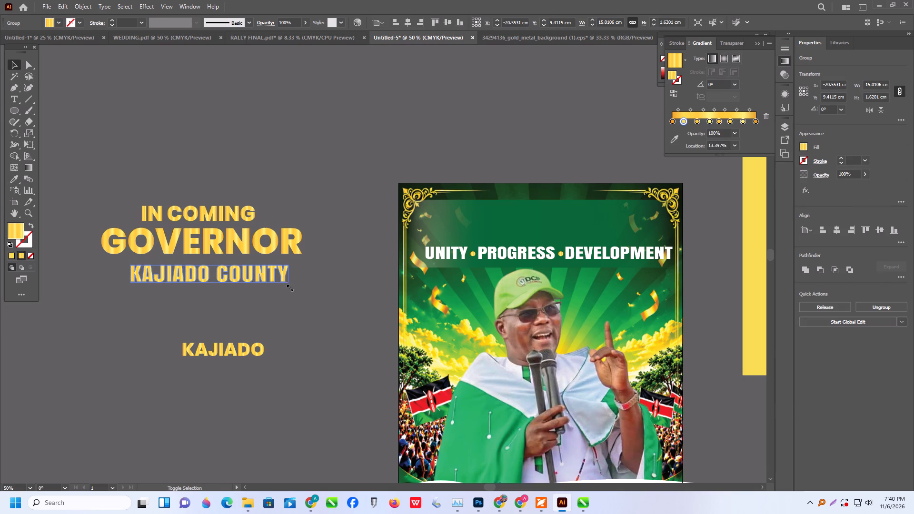
{"action": "left_click_drag", "start_coordinate": [289, 287], "coordinate": [295, 289], "text": "shift"}
{"action": "left_click_drag", "start_coordinate": [267, 277], "coordinate": [260, 276]}
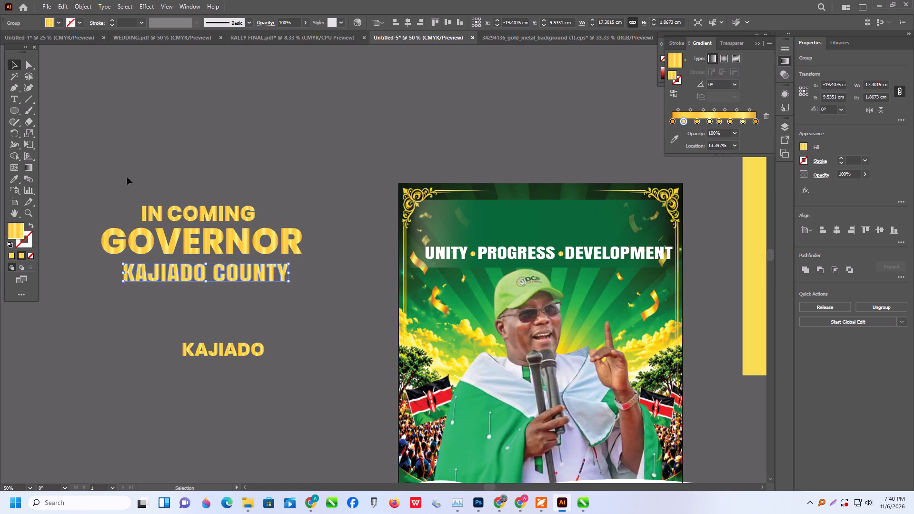
Centre the three heading lines horizontally on each other, using KAJIADO COUNTY as the key object.
{"action": "left_click_drag", "start_coordinate": [104, 176], "coordinate": [259, 303]}
{"action": "left_click", "coordinate": [812, 227]}
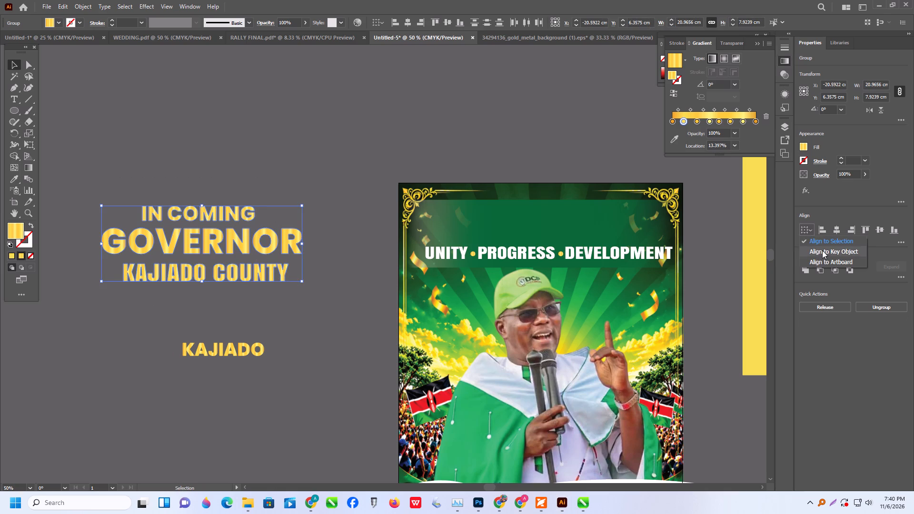
{"action": "left_click", "coordinate": [822, 250]}
{"action": "left_click", "coordinate": [834, 230]}
Move the UNITY • PROGRESS • DEVELOPMENT slogan with its gold dots above the artboard and group it.
{"action": "scroll", "coordinate": [182, 291], "scroll_direction": "down", "scroll_amount": 1, "text": "alt"}
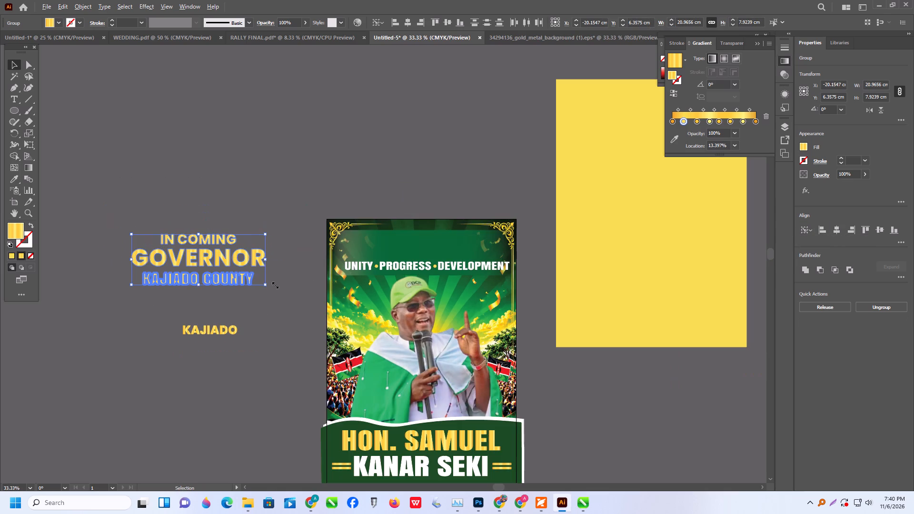
{"action": "left_click", "coordinate": [399, 265]}
{"action": "left_click", "coordinate": [376, 267], "text": "shift"}
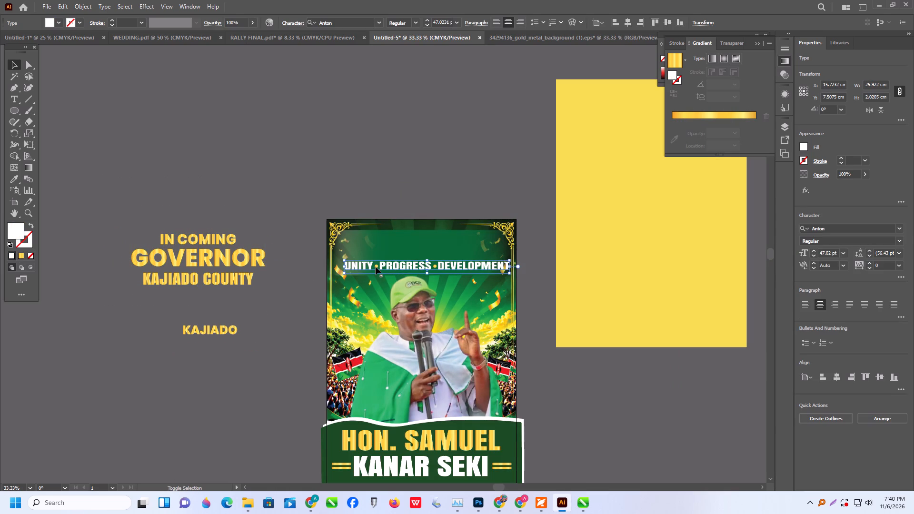
{"action": "left_click", "coordinate": [437, 267], "text": "shift"}
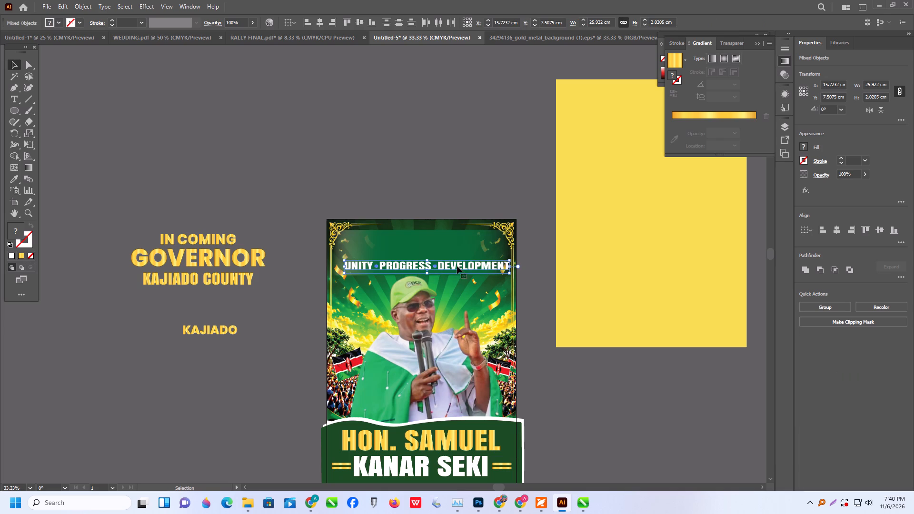
{"action": "left_click_drag", "start_coordinate": [457, 266], "coordinate": [444, 133]}
{"action": "key", "text": "ctrl+g"}
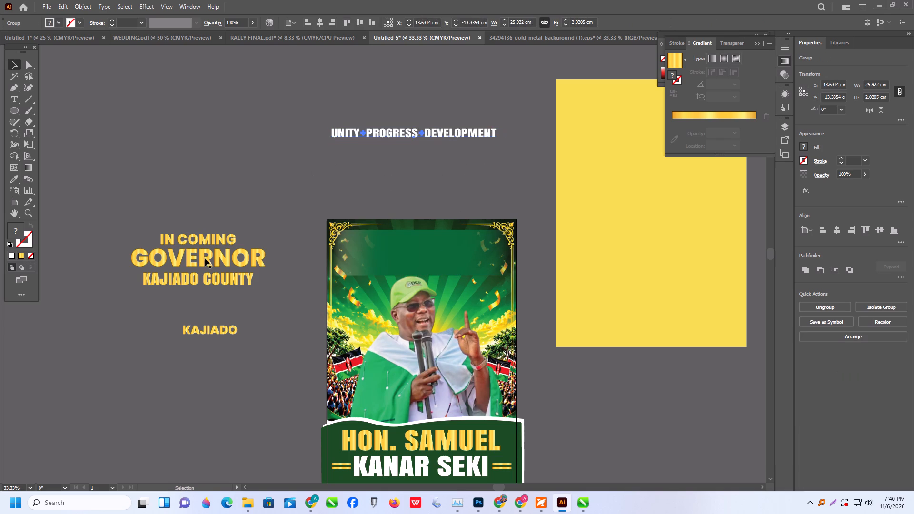
Group the IN COMING, GOVERNOR and KAJIADO COUNTY lines and move the group onto the green panel atop the poster.
{"action": "left_click_drag", "start_coordinate": [206, 258], "coordinate": [278, 250]}
{"action": "key", "text": "ctrl+z"}
{"action": "left_click_drag", "start_coordinate": [79, 203], "coordinate": [275, 290]}
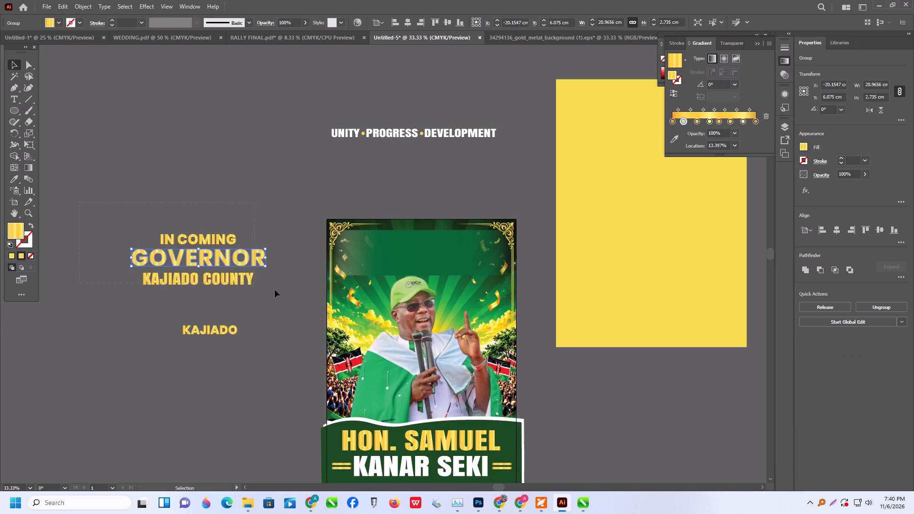
{"action": "left_click_drag", "start_coordinate": [275, 290], "coordinate": [282, 293]}
{"action": "key", "text": "ctrl+g"}
{"action": "left_click_drag", "start_coordinate": [212, 259], "coordinate": [416, 276]}
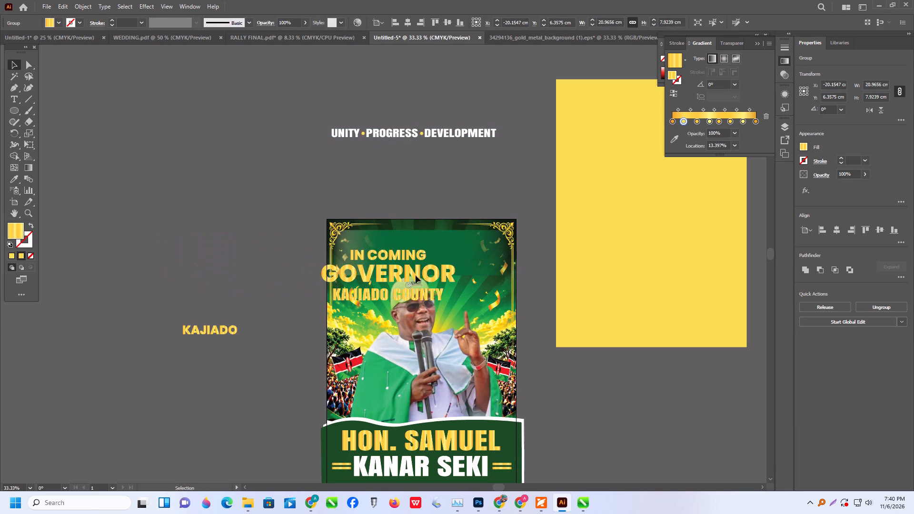
{"action": "left_click_drag", "start_coordinate": [416, 276], "coordinate": [437, 258]}
Scale the candidate's photo down to about 23.7 cm wide, clear of the heading.
{"action": "left_click", "coordinate": [417, 336]}
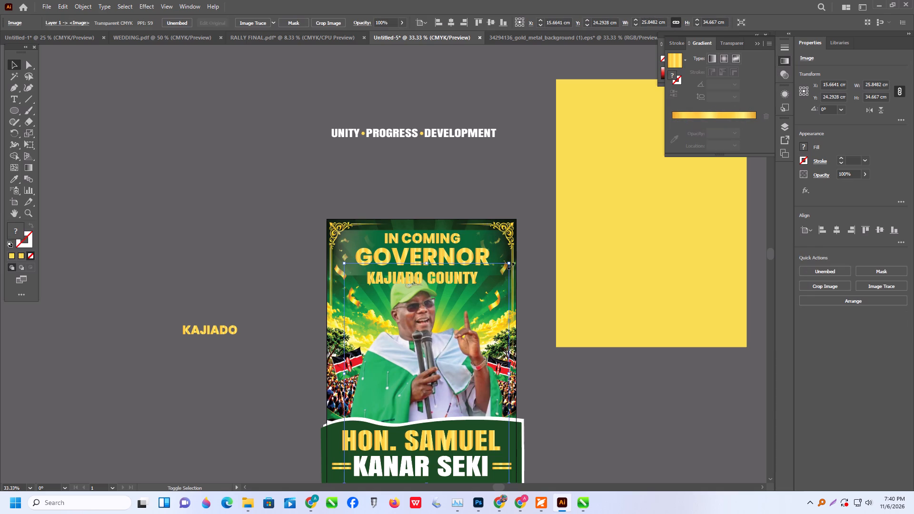
{"action": "left_click_drag", "start_coordinate": [510, 264], "coordinate": [510, 282], "text": "shift"}
Scale the three-line heading down to about 16.3 cm wide and move it into the green panel.
{"action": "scroll", "coordinate": [442, 250], "scroll_direction": "up", "scroll_amount": 1, "text": "alt"}
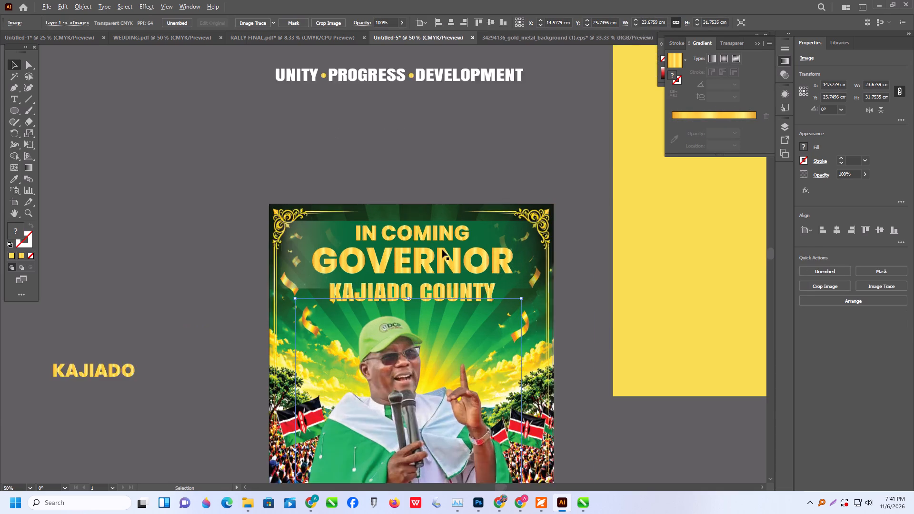
{"action": "scroll", "coordinate": [442, 250], "scroll_direction": "up", "scroll_amount": 1, "text": "alt"}
{"action": "left_click", "coordinate": [429, 257]}
{"action": "left_click_drag", "start_coordinate": [539, 318], "coordinate": [535, 316], "text": "shift"}
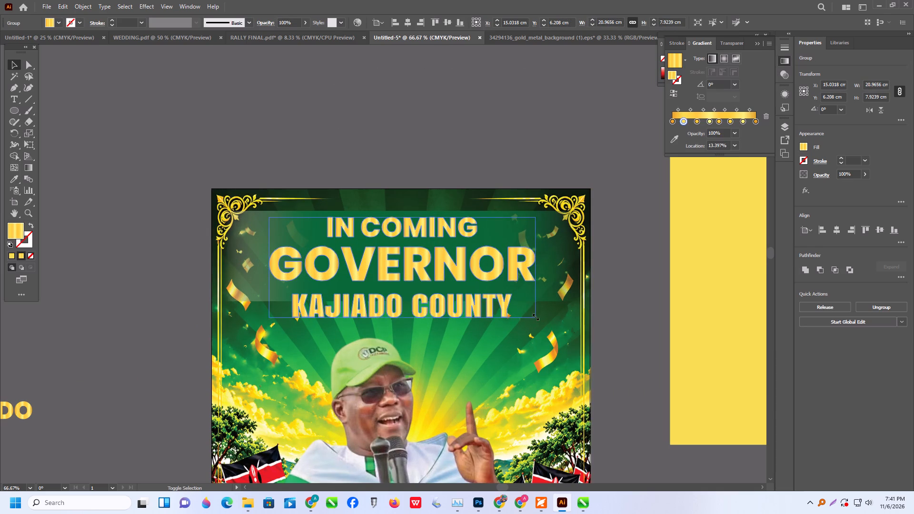
{"action": "left_click_drag", "start_coordinate": [535, 316], "coordinate": [477, 296], "text": "shift"}
{"action": "left_click_drag", "start_coordinate": [444, 256], "coordinate": [464, 252]}
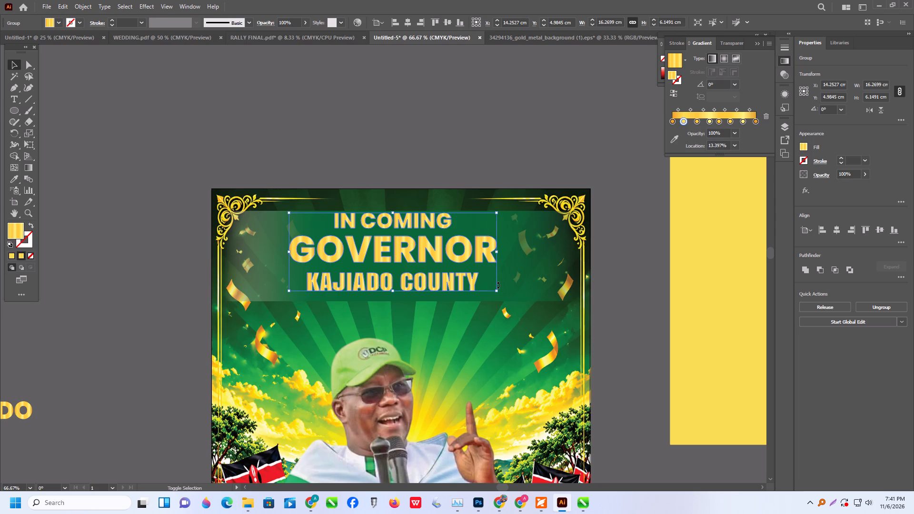
Stretch the green gradient panel's upper edge upward, making it about 8.35 cm tall.
{"action": "left_click", "coordinate": [13, 203]}
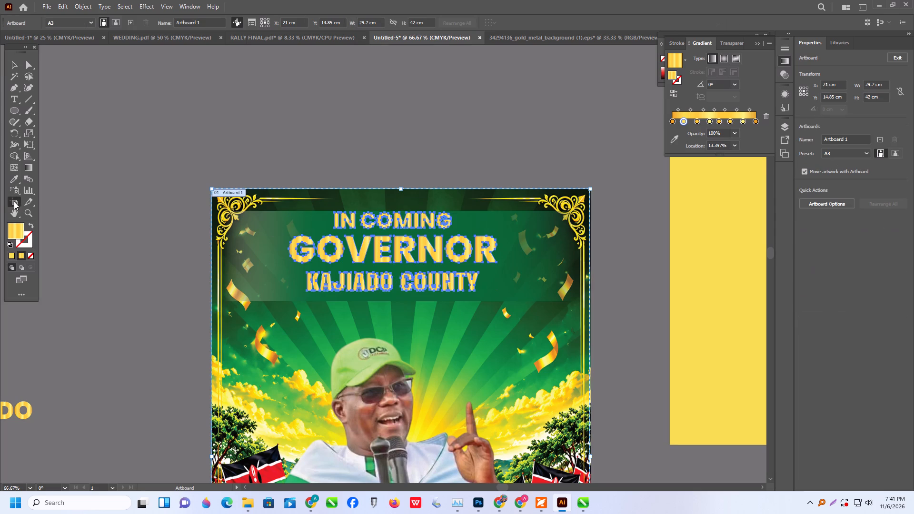
{"action": "left_click", "coordinate": [13, 68]}
{"action": "left_click", "coordinate": [296, 237]}
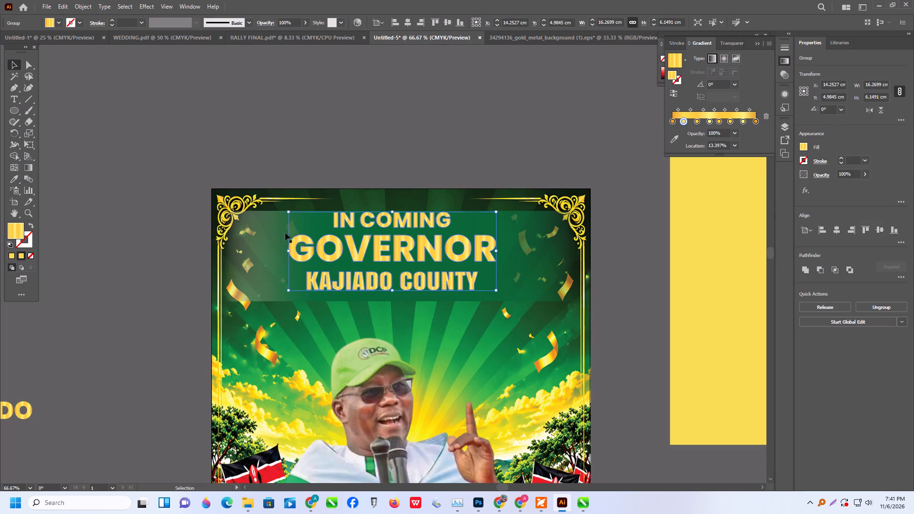
{"action": "left_click", "coordinate": [271, 235]}
{"action": "left_click_drag", "start_coordinate": [398, 209], "coordinate": [402, 195]}
Move the three-line heading up within the green panel and enlarge it to about 17 cm wide.
{"action": "left_click", "coordinate": [408, 251]}
{"action": "left_click_drag", "start_coordinate": [411, 246], "coordinate": [412, 232]}
{"action": "left_click_drag", "start_coordinate": [497, 277], "coordinate": [506, 280], "text": "shift"}
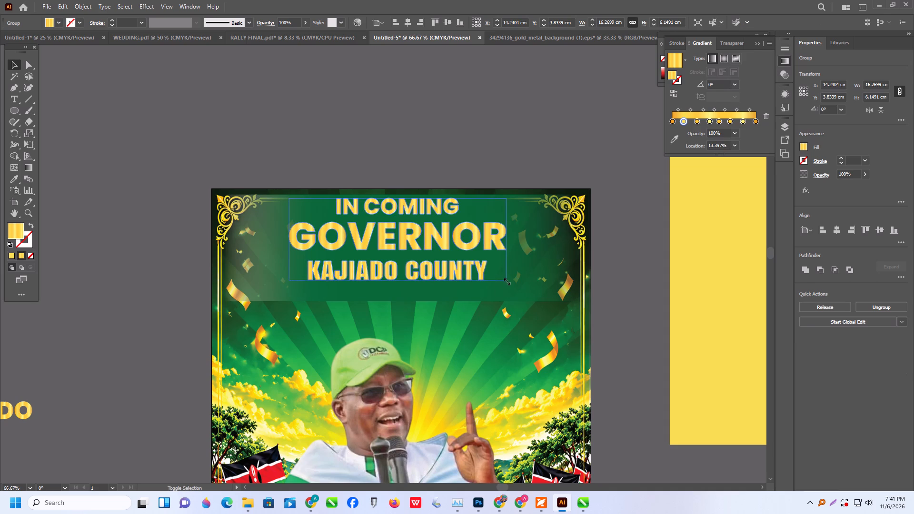
{"action": "left_click_drag", "start_coordinate": [506, 280], "coordinate": [505, 280], "text": "shift"}
Enlarge the candidate's photo slightly, extending it upward toward the green panel.
{"action": "left_click", "coordinate": [392, 352]}
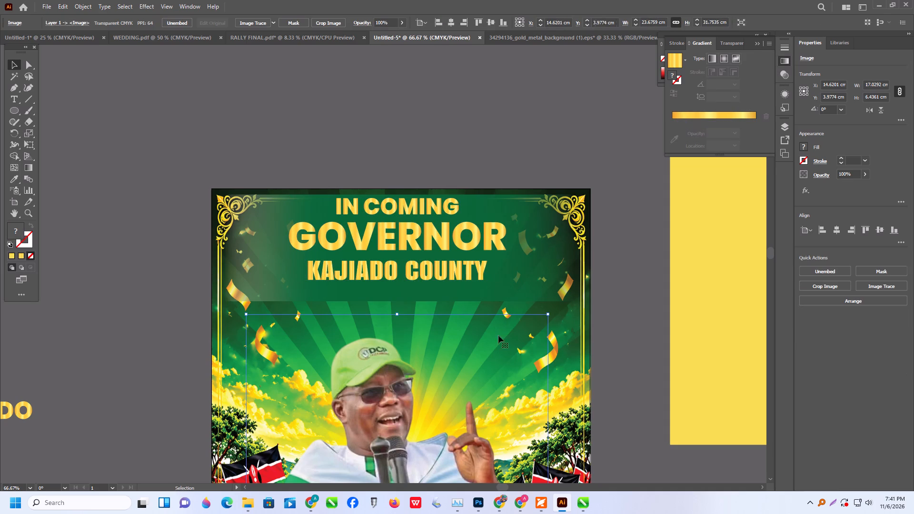
{"action": "left_click_drag", "start_coordinate": [549, 313], "coordinate": [577, 298], "text": "shift"}
{"action": "left_click", "coordinate": [596, 310]}
Extend the green gradient panel's lower edge downward to make it about 9.5 cm tall.
{"action": "left_click", "coordinate": [539, 282]}
{"action": "left_click_drag", "start_coordinate": [399, 302], "coordinate": [399, 303]}
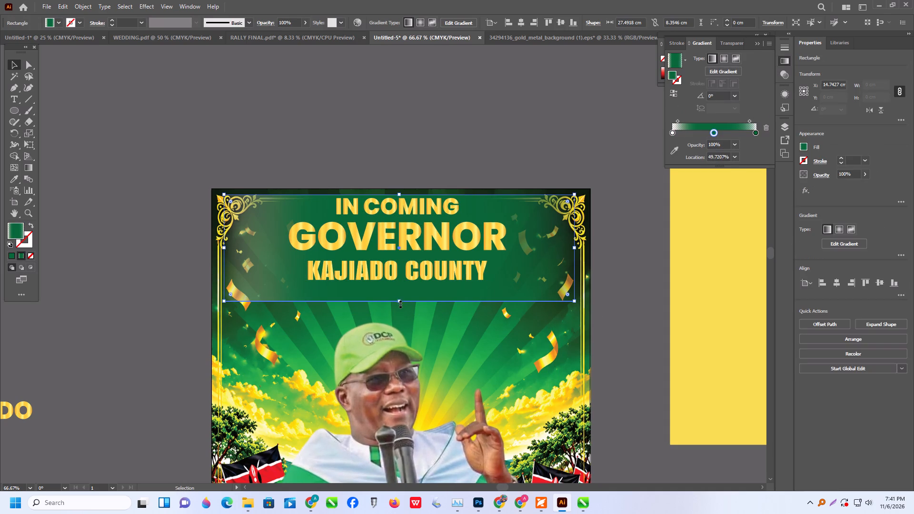
{"action": "left_click_drag", "start_coordinate": [399, 303], "coordinate": [403, 313]}
Move the UNITY • PROGRESS • DEVELOPMENT slogan beneath KAJIADO COUNTY and centre it horizontally on the artboard.
{"action": "scroll", "coordinate": [413, 308], "scroll_direction": "up", "scroll_amount": 2}
{"action": "scroll", "coordinate": [404, 305], "scroll_direction": "down", "scroll_amount": 2, "text": "alt"}
{"action": "left_click_drag", "start_coordinate": [235, 150], "coordinate": [467, 209]}
{"action": "left_click_drag", "start_coordinate": [444, 175], "coordinate": [451, 316]}
{"action": "left_click", "coordinate": [835, 231]}
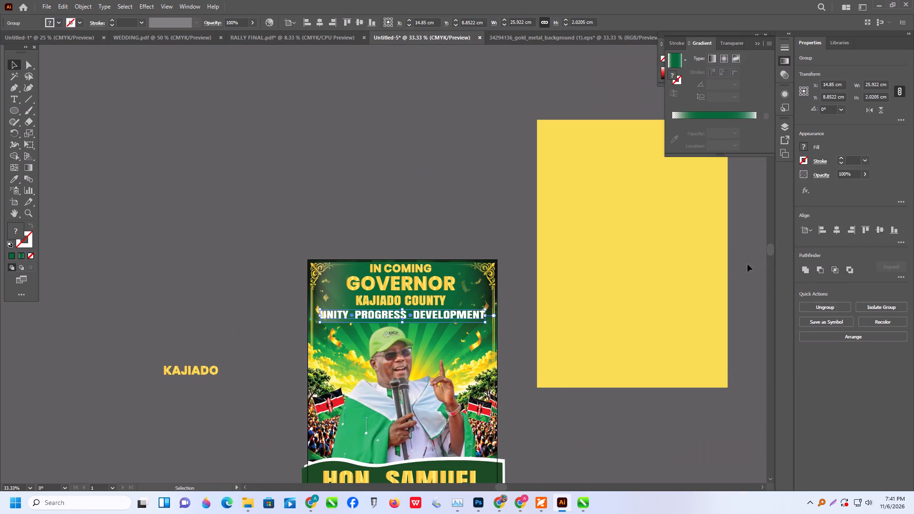
Scale the slogan down to about 16.6 cm wide and centre it horizontally on the artboard beneath the heading.
{"action": "left_click_drag", "start_coordinate": [486, 324], "coordinate": [436, 332], "text": "shift"}
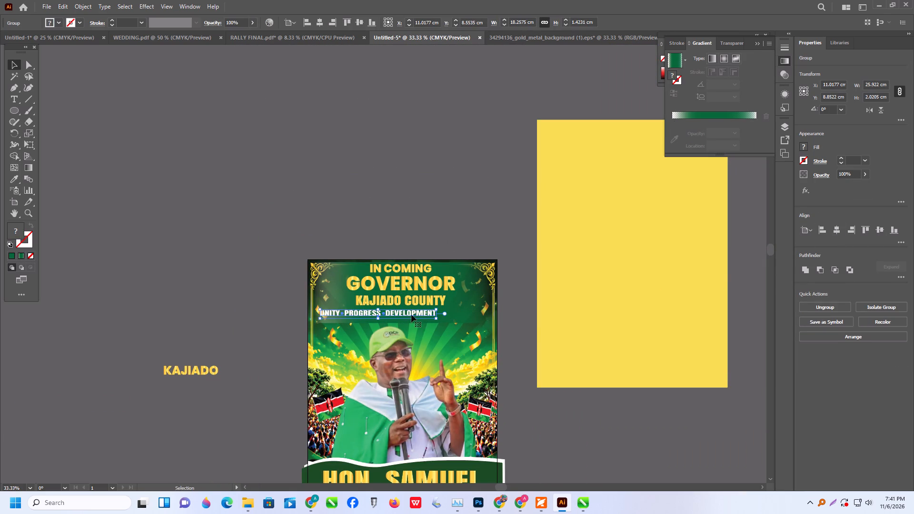
{"action": "left_click_drag", "start_coordinate": [415, 313], "coordinate": [438, 315]}
{"action": "left_click_drag", "start_coordinate": [458, 321], "coordinate": [449, 324], "text": "shift"}
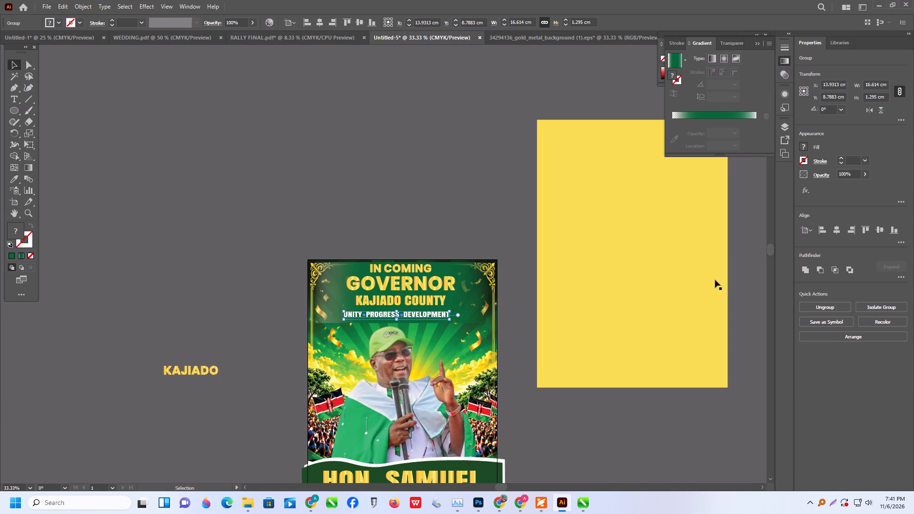
{"action": "left_click", "coordinate": [838, 231]}
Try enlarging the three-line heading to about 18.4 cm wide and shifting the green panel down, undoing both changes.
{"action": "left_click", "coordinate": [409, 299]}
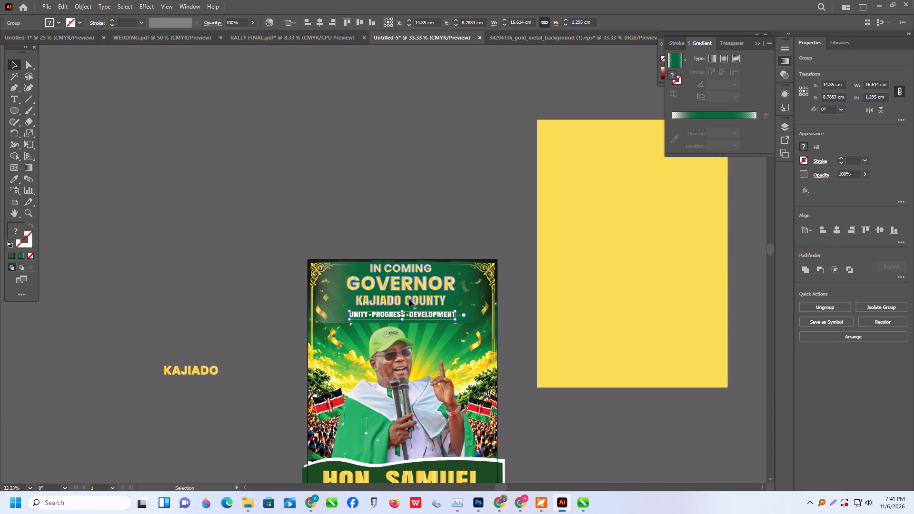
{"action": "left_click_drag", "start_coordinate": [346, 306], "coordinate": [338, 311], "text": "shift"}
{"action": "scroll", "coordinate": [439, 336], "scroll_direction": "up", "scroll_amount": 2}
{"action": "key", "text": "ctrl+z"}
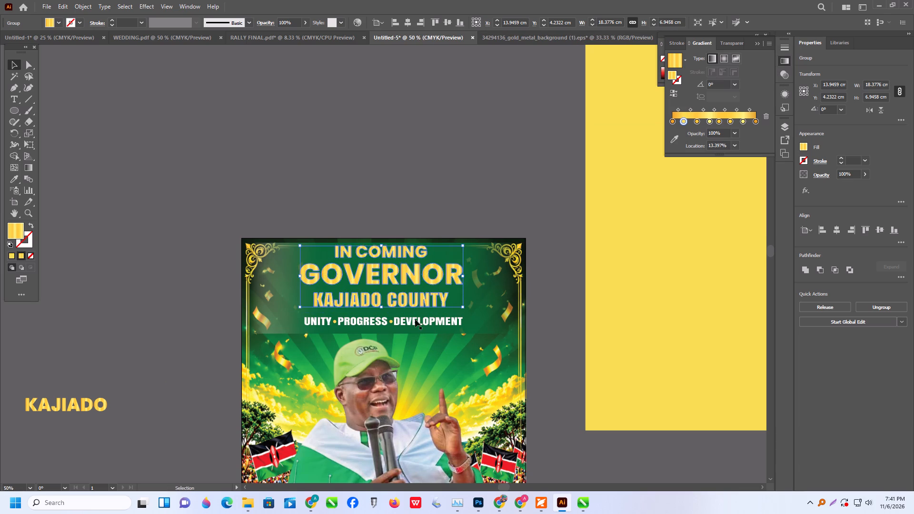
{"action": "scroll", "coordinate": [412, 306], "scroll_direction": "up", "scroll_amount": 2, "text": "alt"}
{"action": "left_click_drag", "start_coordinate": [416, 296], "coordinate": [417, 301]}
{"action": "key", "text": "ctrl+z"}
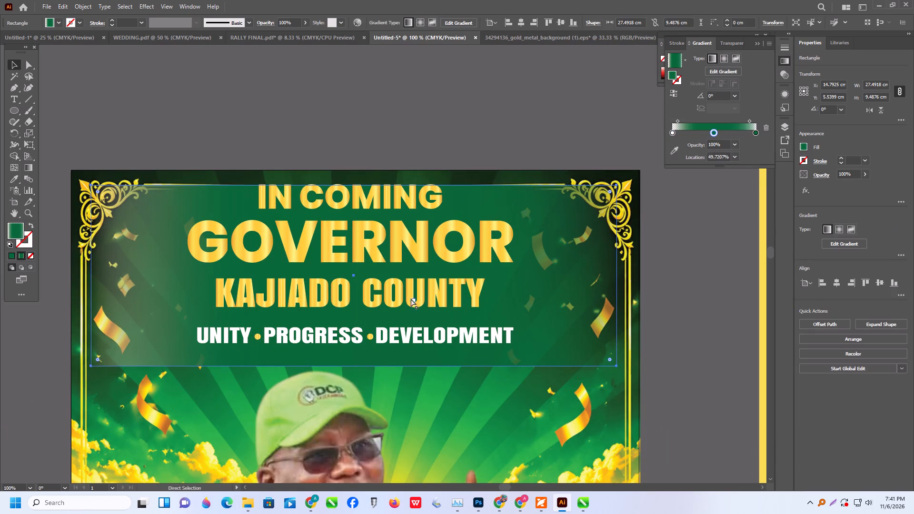
Move the three-line heading down slightly in the green panel and reposition the slogan just below KAJIADO COUNTY.
{"action": "left_click", "coordinate": [404, 140]}
{"action": "left_click_drag", "start_coordinate": [375, 198], "coordinate": [376, 212]}
{"action": "left_click_drag", "start_coordinate": [403, 338], "coordinate": [402, 348]}
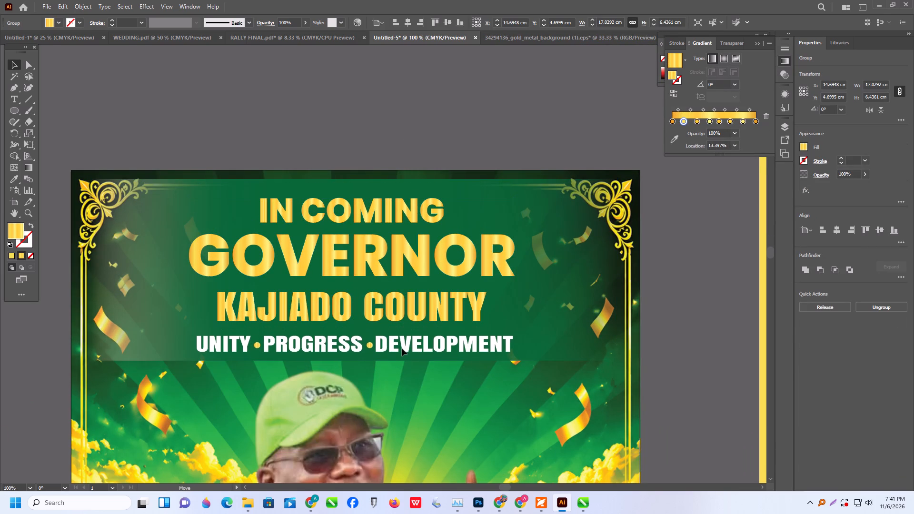
{"action": "left_click_drag", "start_coordinate": [402, 348], "coordinate": [402, 349]}
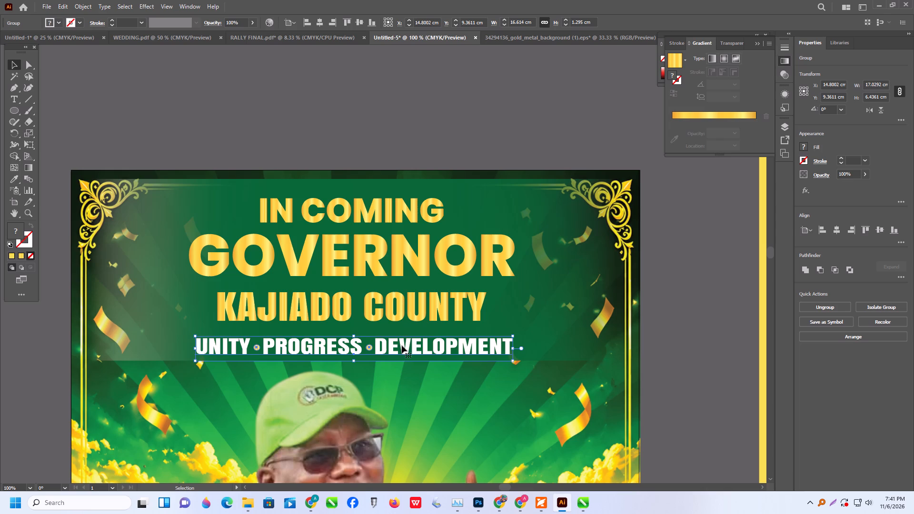
{"action": "left_click_drag", "start_coordinate": [402, 346], "coordinate": [402, 340]}
Centre the slogan horizontally on the three-line heading, using the heading as the key object.
{"action": "left_click", "coordinate": [402, 311]}
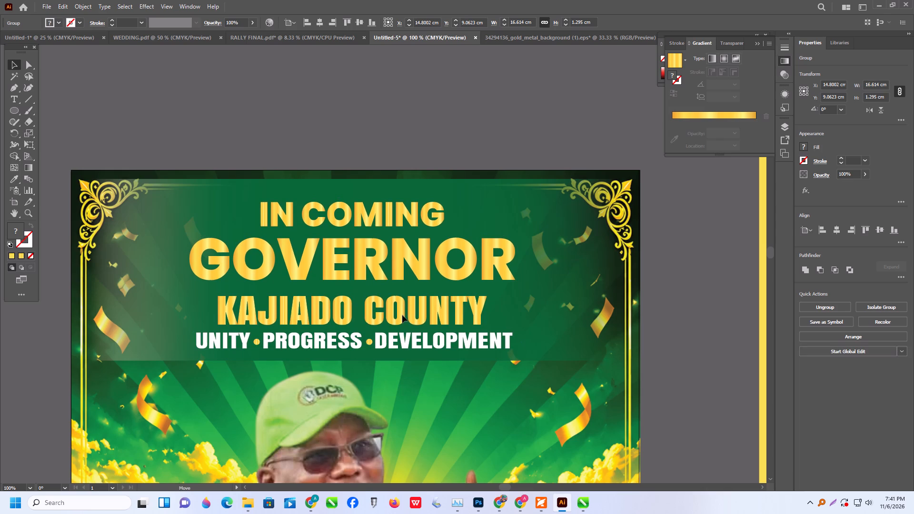
{"action": "left_click", "coordinate": [414, 341], "text": "shift"}
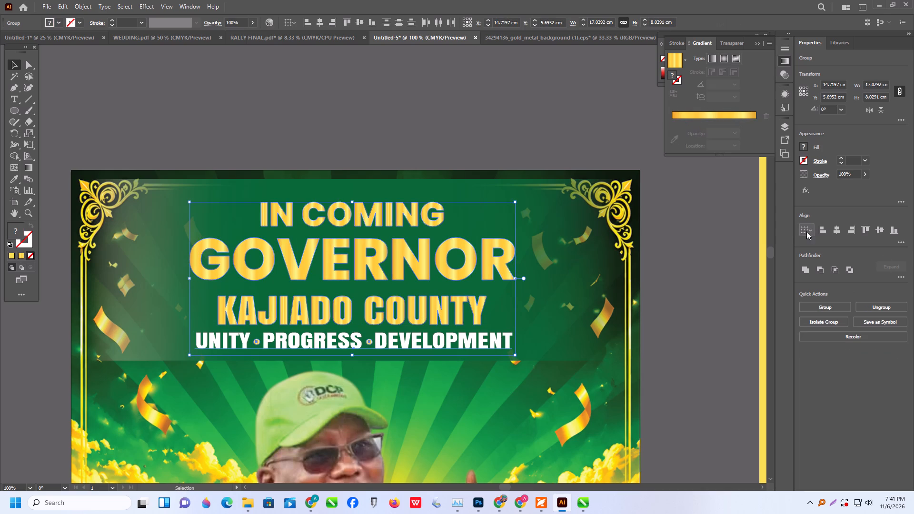
{"action": "left_click", "coordinate": [806, 231]}
{"action": "left_click", "coordinate": [824, 253]}
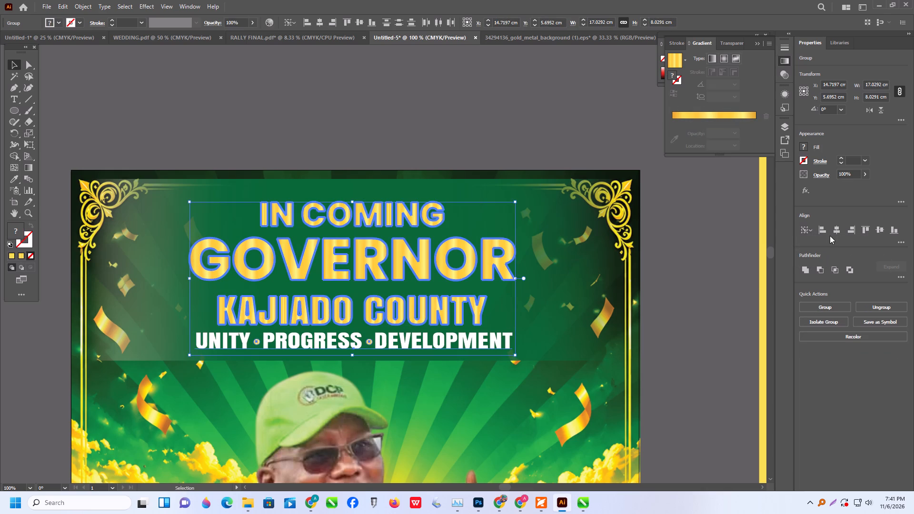
{"action": "left_click", "coordinate": [834, 226]}
{"action": "left_click", "coordinate": [416, 132]}
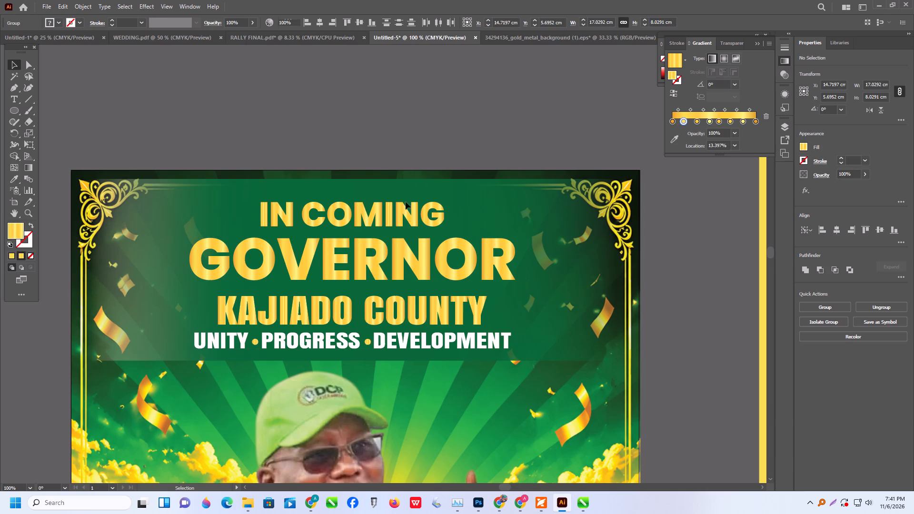
Move the green gradient panel down slightly behind the heading, clear of the gold border line along the poster's upper edge.
{"action": "left_click", "coordinate": [390, 208]}
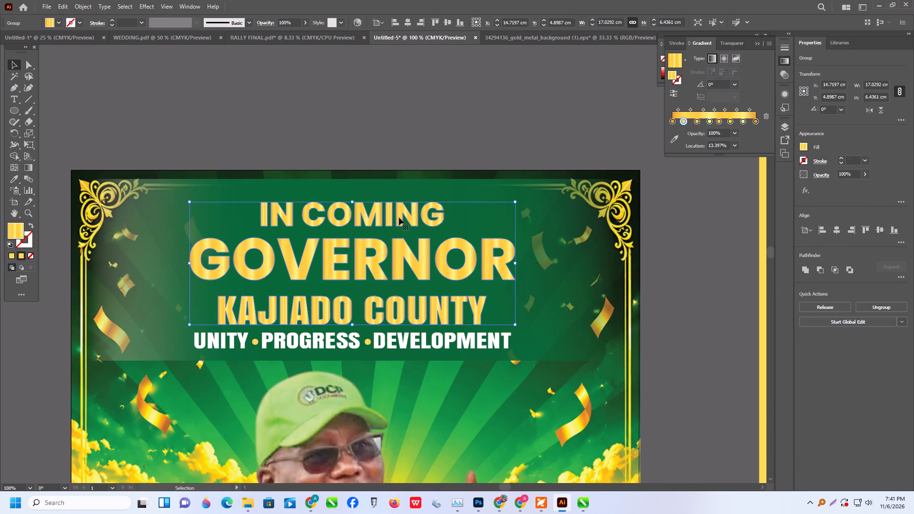
{"action": "left_click", "coordinate": [583, 237]}
{"action": "left_click_drag", "start_coordinate": [573, 236], "coordinate": [573, 247]}
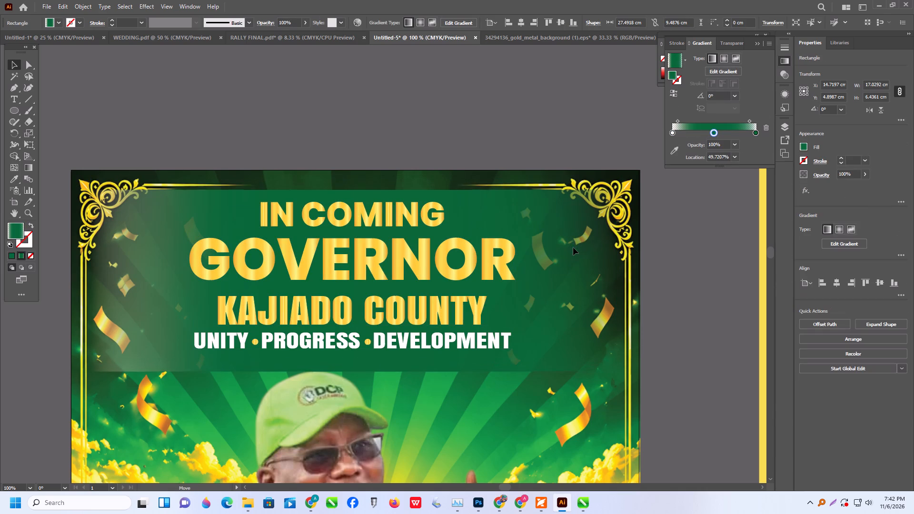
{"action": "left_click_drag", "start_coordinate": [573, 247], "coordinate": [573, 248]}
{"action": "left_click", "coordinate": [430, 98]}
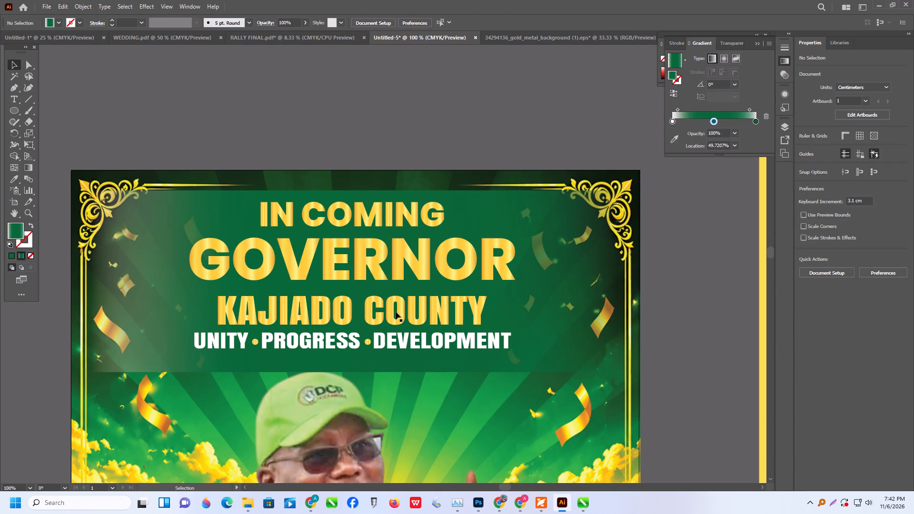
Raise the green panel's lower edge to just below the slogan, making it about 8.55 cm tall.
{"action": "scroll", "coordinate": [388, 318], "scroll_direction": "down", "scroll_amount": 3}
{"action": "left_click", "coordinate": [378, 326]}
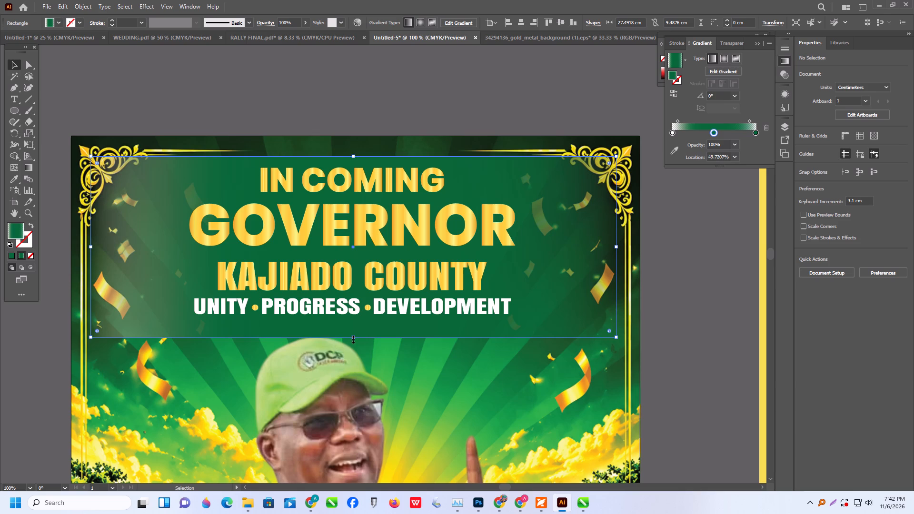
{"action": "left_click_drag", "start_coordinate": [352, 338], "coordinate": [358, 320]}
{"action": "left_click_drag", "start_coordinate": [354, 117], "coordinate": [354, 110]}
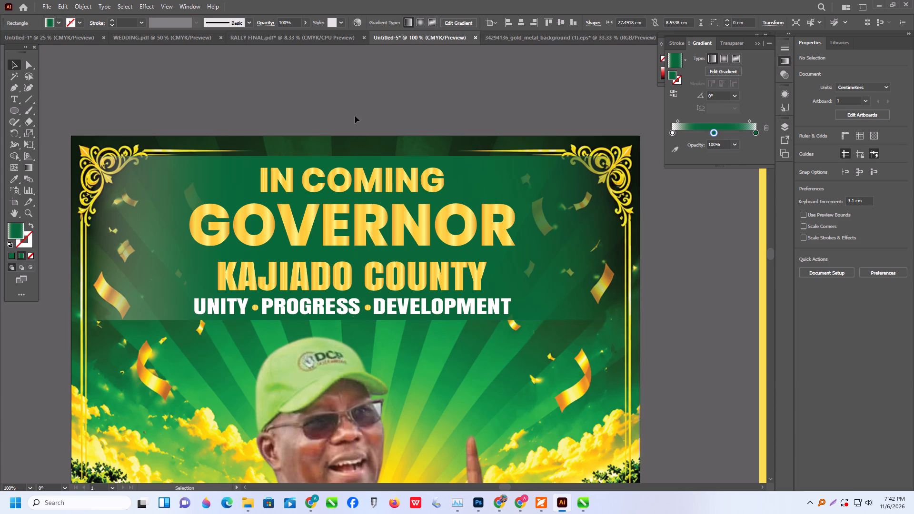
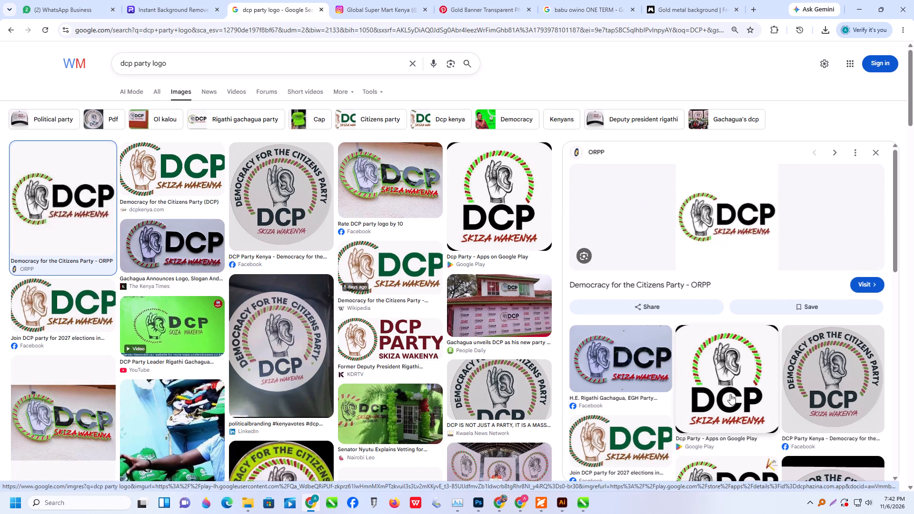
Copy the DCP SKIZA WAKENYA logo from the image results, strip its background in Photoroom, and download the cutout.
{"action": "right_click", "coordinate": [700, 254]}
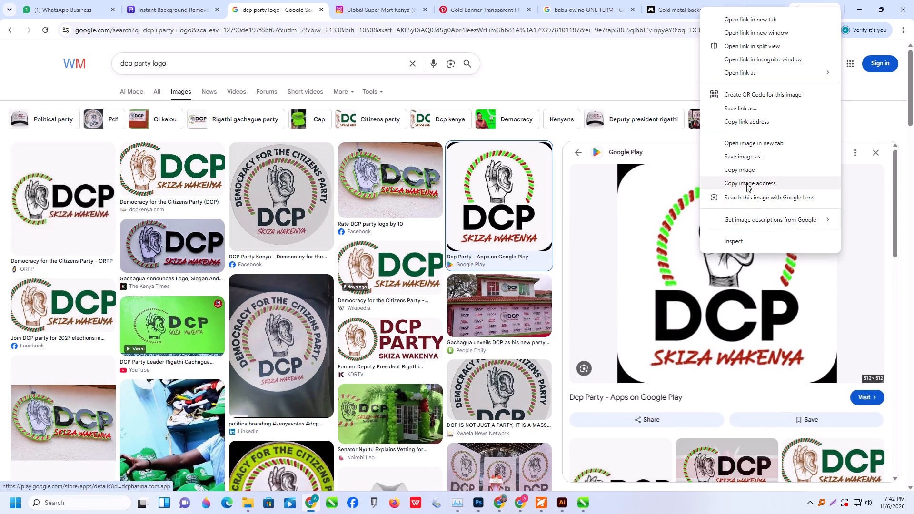
{"action": "left_click", "coordinate": [744, 169]}
{"action": "left_click", "coordinate": [161, 8]}
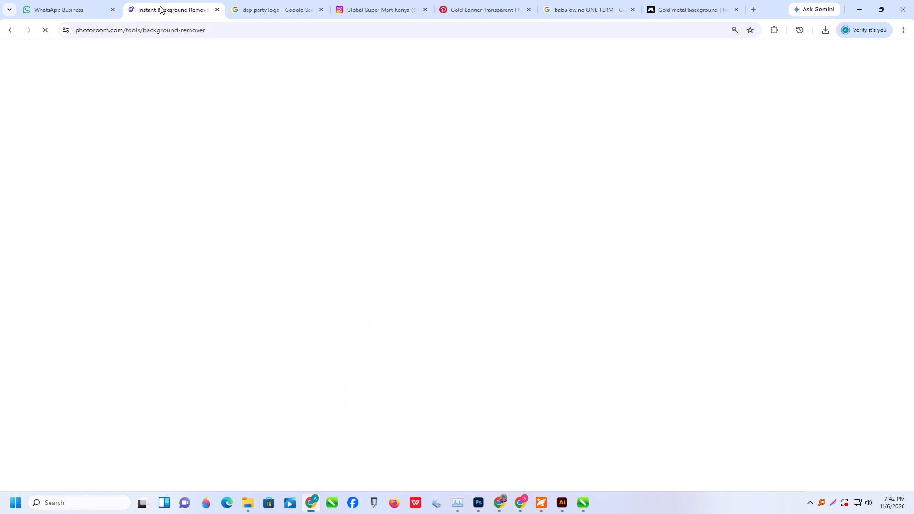
{"action": "key", "text": "ctrl+v"}
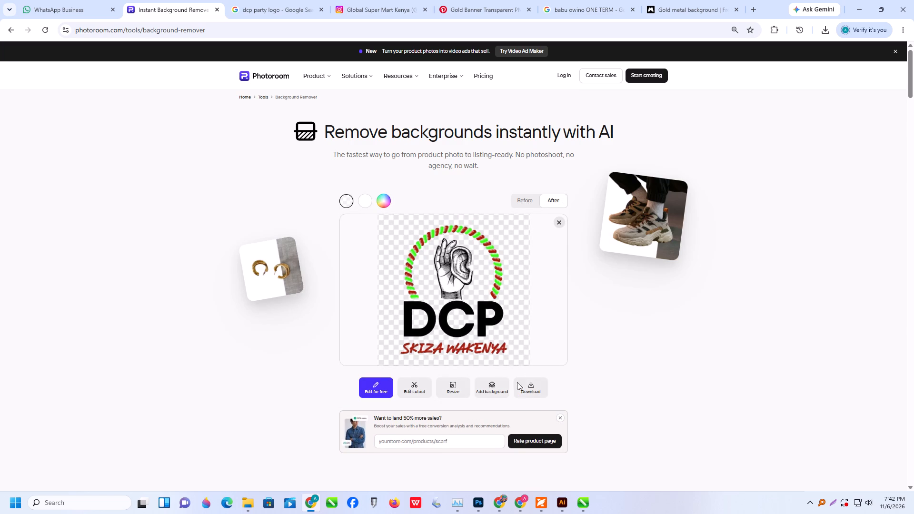
{"action": "left_click", "coordinate": [530, 376]}
{"action": "left_click", "coordinate": [529, 385]}
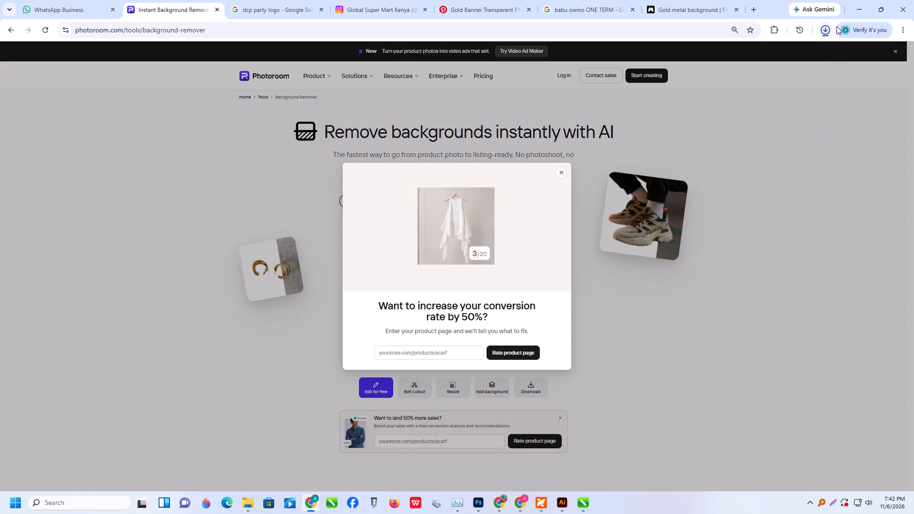
Place the downloaded DCP logo cutout from the Downloads folder beside the Illustrator poster, scaled down to about 7.31 cm square.
{"action": "left_click", "coordinate": [859, 10]}
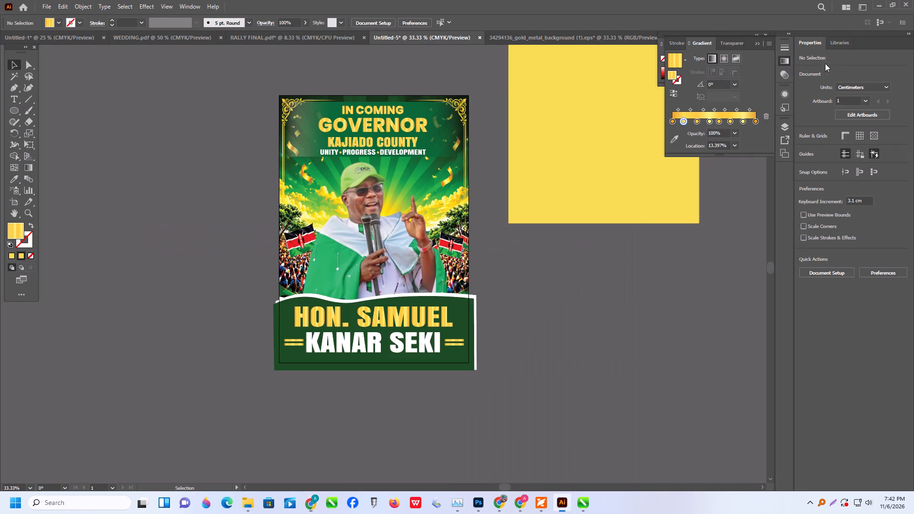
{"action": "left_click", "coordinate": [309, 498]}
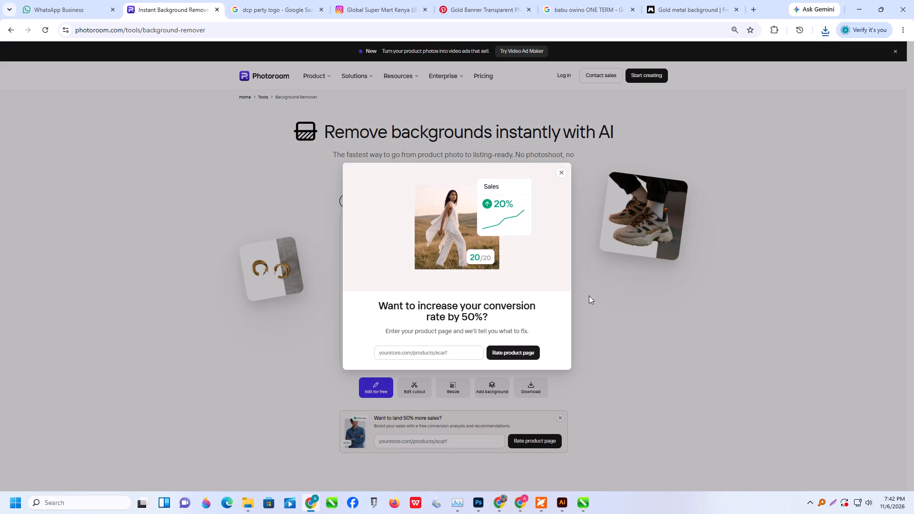
{"action": "left_click", "coordinate": [830, 30]}
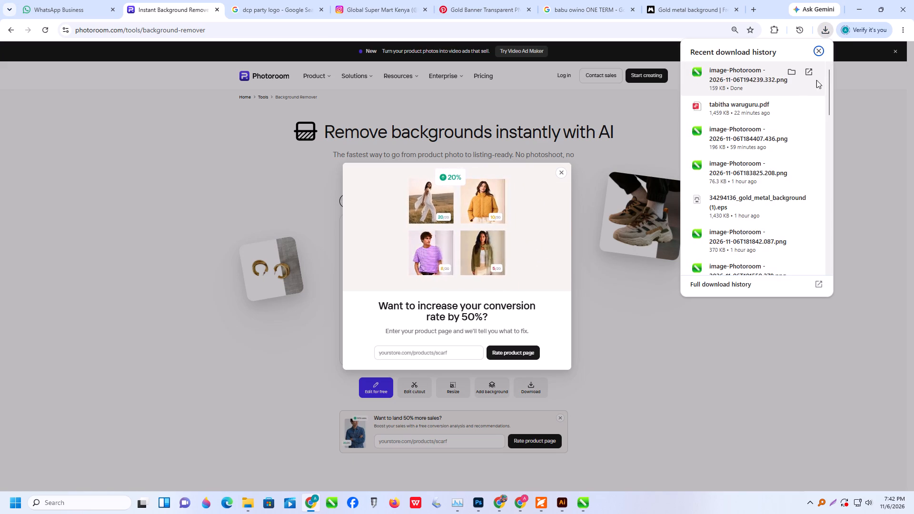
{"action": "left_click", "coordinate": [787, 71]}
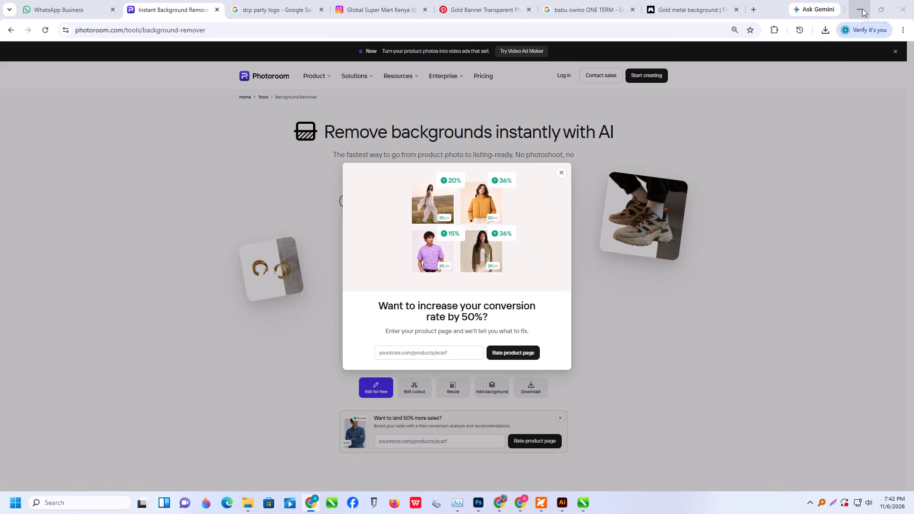
{"action": "left_click", "coordinate": [862, 9]}
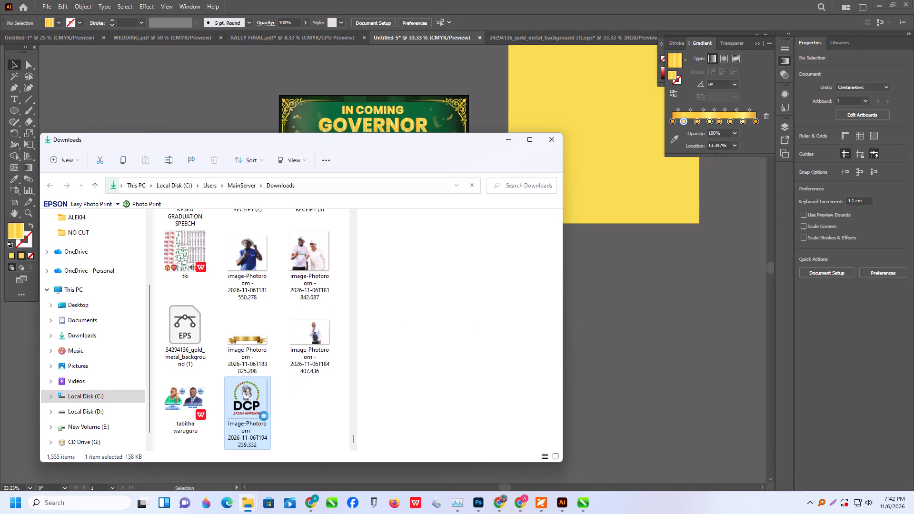
{"action": "left_click_drag", "start_coordinate": [244, 405], "coordinate": [697, 305]}
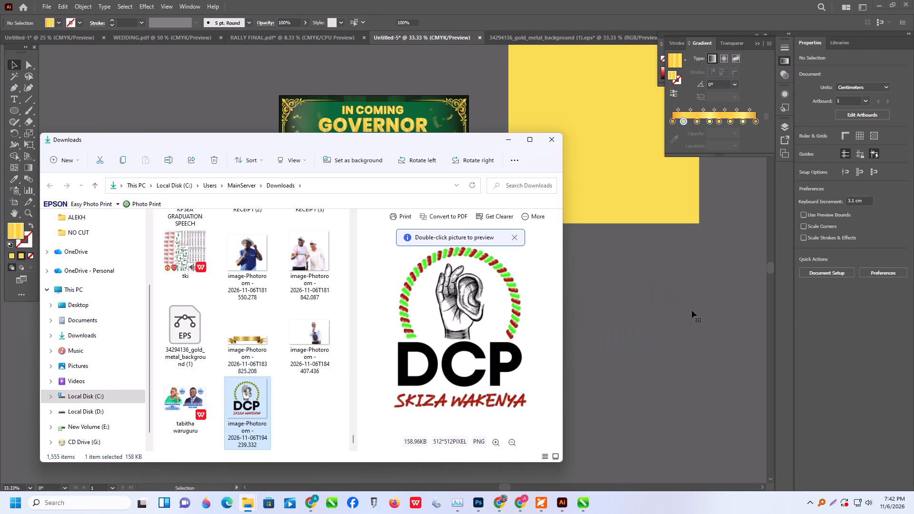
{"action": "left_click_drag", "start_coordinate": [680, 368], "coordinate": [680, 354]}
{"action": "left_click_drag", "start_coordinate": [700, 296], "coordinate": [539, 336]}
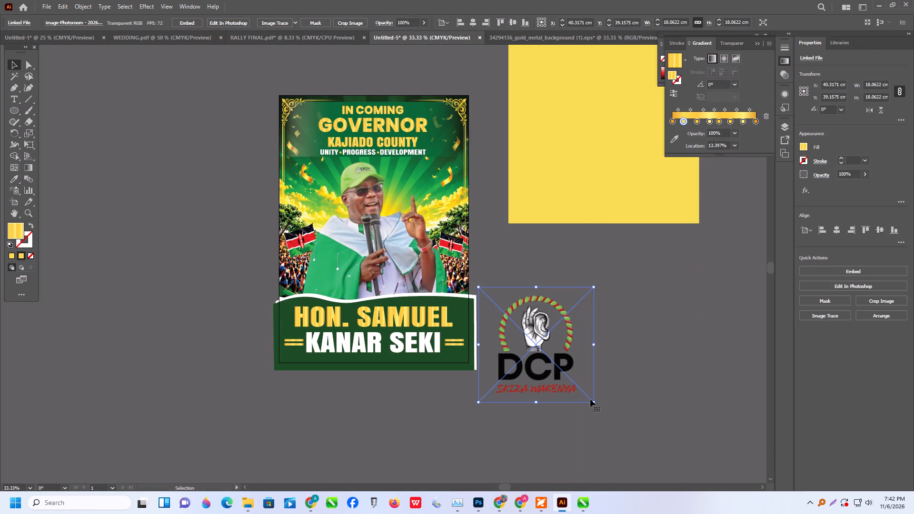
{"action": "left_click_drag", "start_coordinate": [592, 401], "coordinate": [525, 336], "text": "shift"}
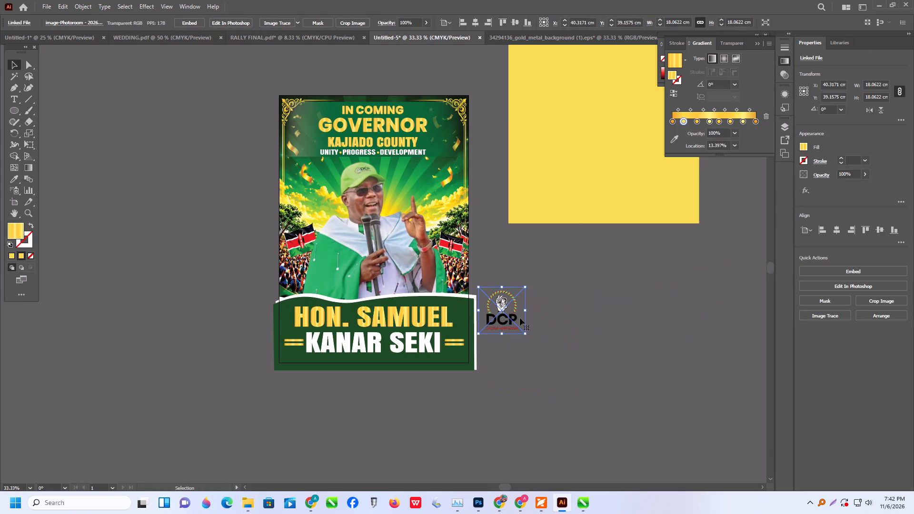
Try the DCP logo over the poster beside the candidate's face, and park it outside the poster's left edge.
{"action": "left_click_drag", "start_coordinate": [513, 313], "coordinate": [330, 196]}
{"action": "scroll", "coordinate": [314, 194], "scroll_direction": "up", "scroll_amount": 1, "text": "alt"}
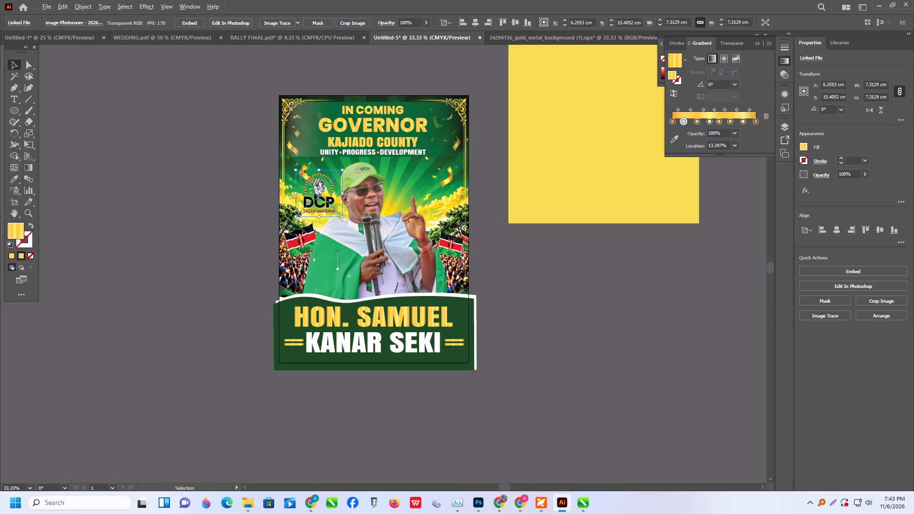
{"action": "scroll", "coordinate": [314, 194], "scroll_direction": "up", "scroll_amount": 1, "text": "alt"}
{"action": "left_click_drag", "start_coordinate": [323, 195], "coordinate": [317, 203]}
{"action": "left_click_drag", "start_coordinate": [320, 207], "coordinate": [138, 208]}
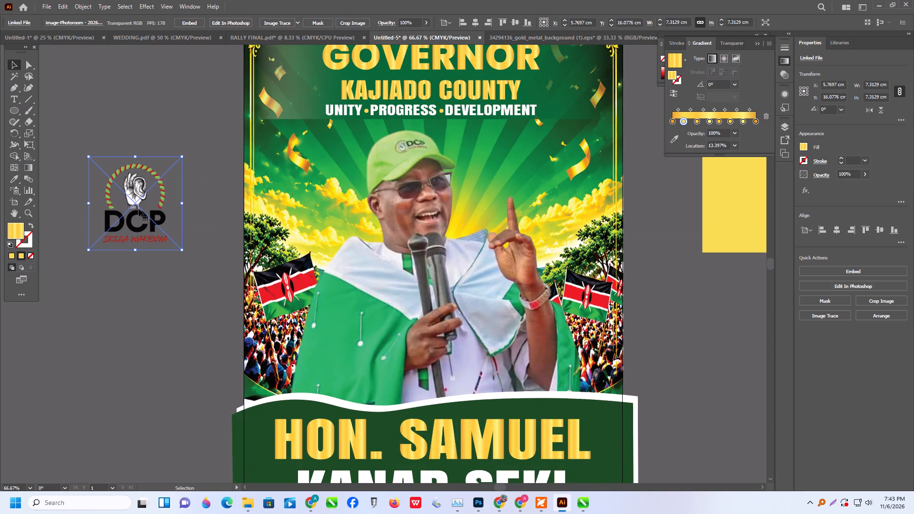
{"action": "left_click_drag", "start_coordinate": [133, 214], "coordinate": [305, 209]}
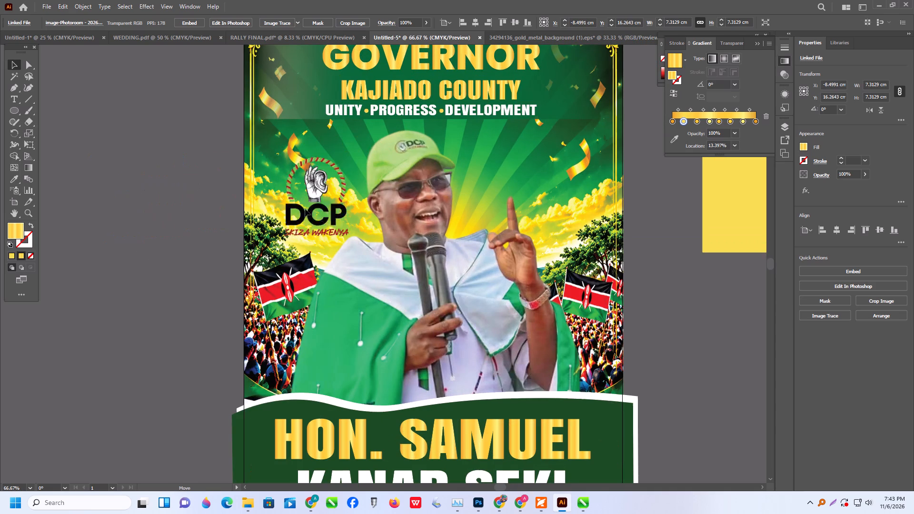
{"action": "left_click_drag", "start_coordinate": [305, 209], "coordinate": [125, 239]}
Draw a circle about 6.5 cm wide on the poster to the left of the candidate's face and fill it white.
{"action": "left_click", "coordinate": [15, 111]}
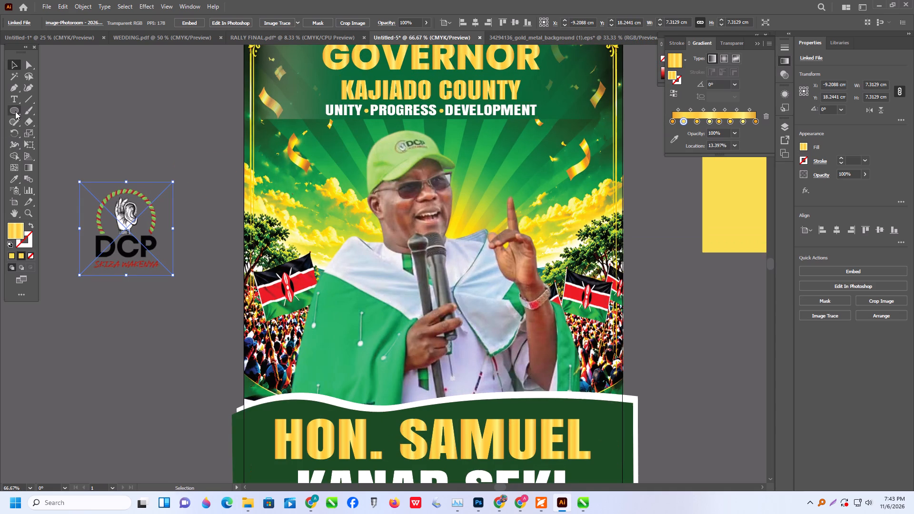
{"action": "left_click_drag", "start_coordinate": [288, 174], "coordinate": [371, 256]}
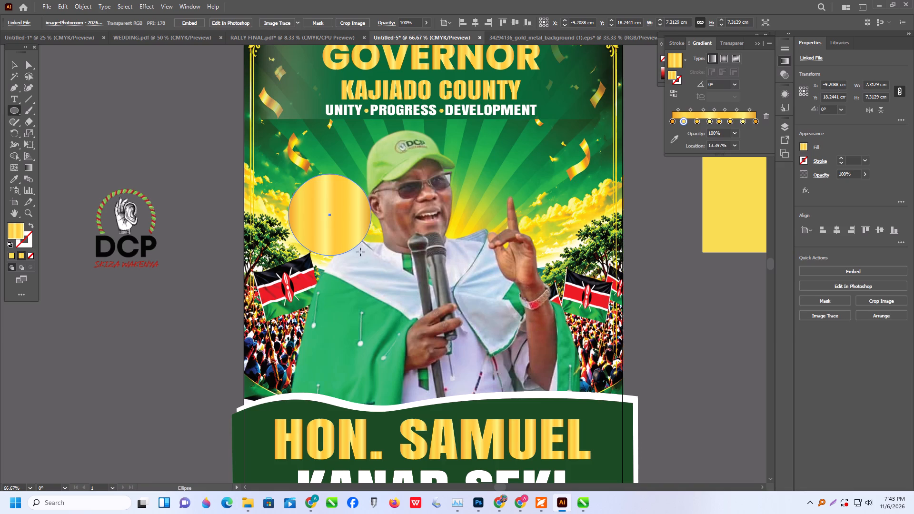
{"action": "left_click", "coordinate": [12, 63]}
{"action": "left_click_drag", "start_coordinate": [323, 221], "coordinate": [313, 213]}
{"action": "left_click", "coordinate": [59, 23]}
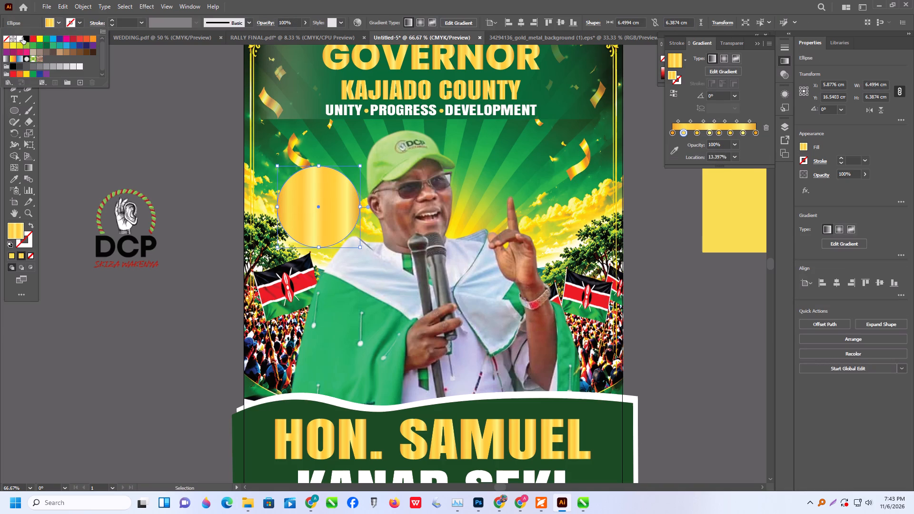
{"action": "left_click", "coordinate": [21, 37]}
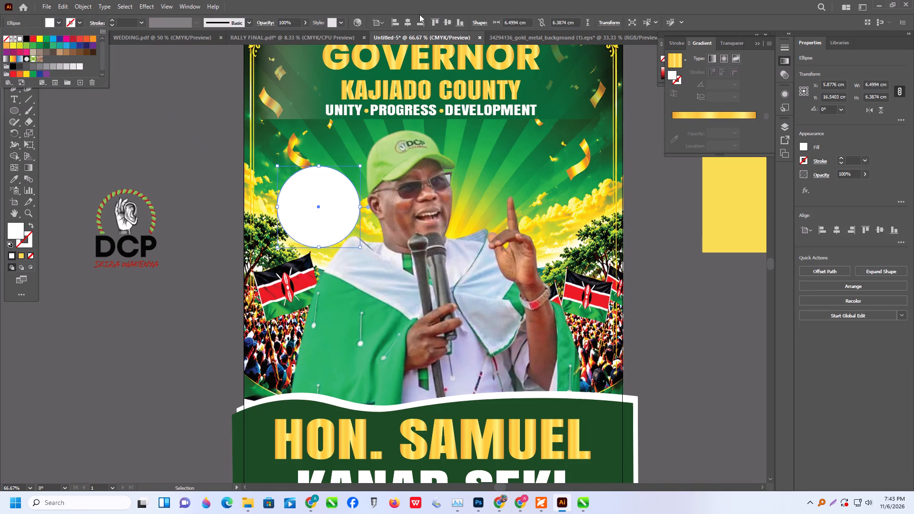
Feather the white circle with a 0.8 cm radius and enlarge it to about 7.96 by 7.82 cm.
{"action": "left_click", "coordinate": [142, 8]}
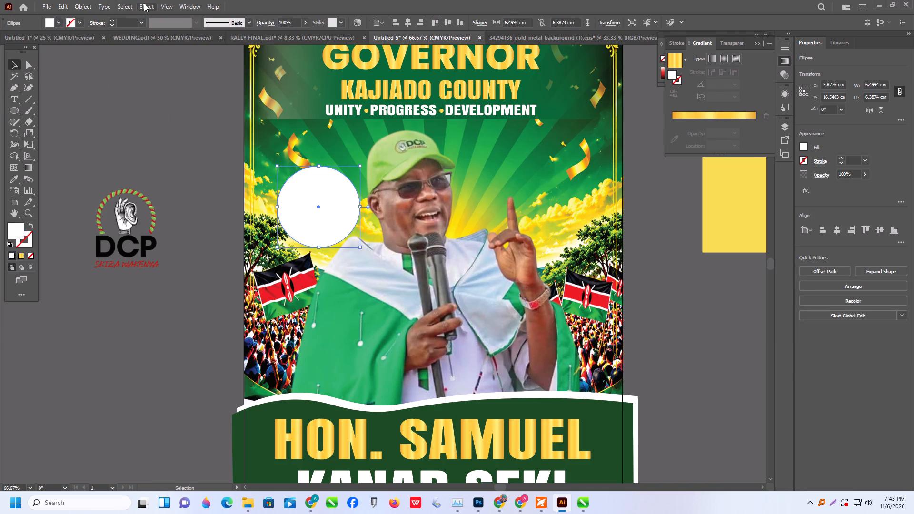
{"action": "left_click", "coordinate": [144, 3]}
{"action": "left_click", "coordinate": [175, 117]}
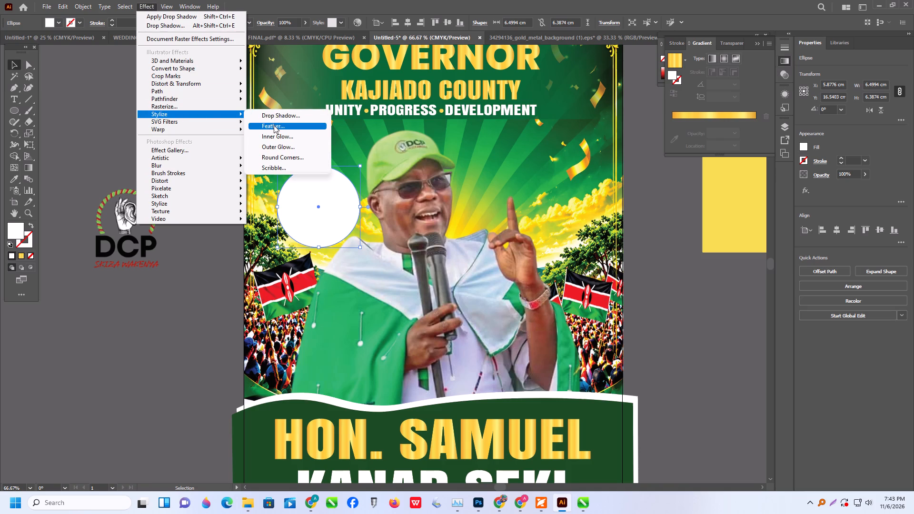
{"action": "left_click", "coordinate": [274, 125]}
{"action": "left_click_drag", "start_coordinate": [548, 251], "coordinate": [538, 255]}
{"action": "scroll", "coordinate": [538, 255], "scroll_direction": "up", "scroll_amount": 6}
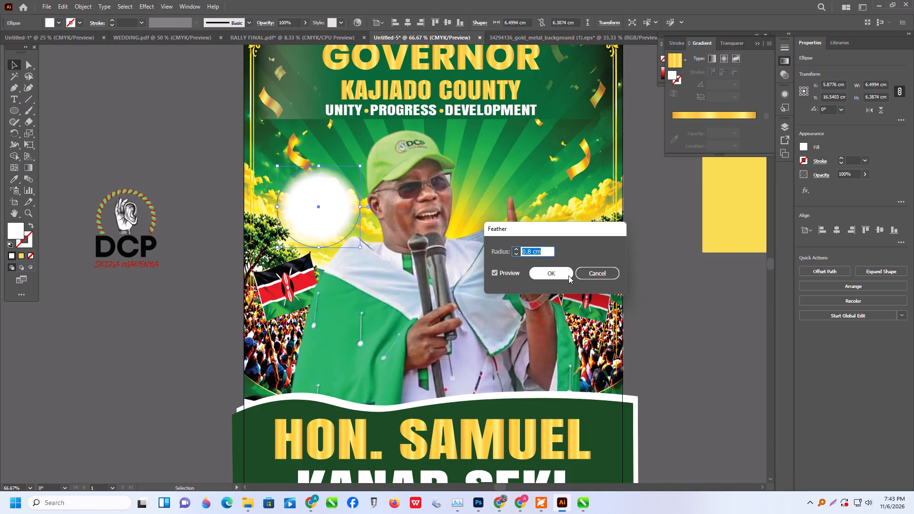
{"action": "left_click", "coordinate": [564, 276]}
{"action": "left_click_drag", "start_coordinate": [279, 165], "coordinate": [258, 134], "text": "shift"}
{"action": "left_click", "coordinate": [308, 179]}
Place the DCP logo over the feathered circle, in front of all objects, and scale it to about 6.08 cm square.
{"action": "left_click_drag", "start_coordinate": [140, 247], "coordinate": [336, 213]}
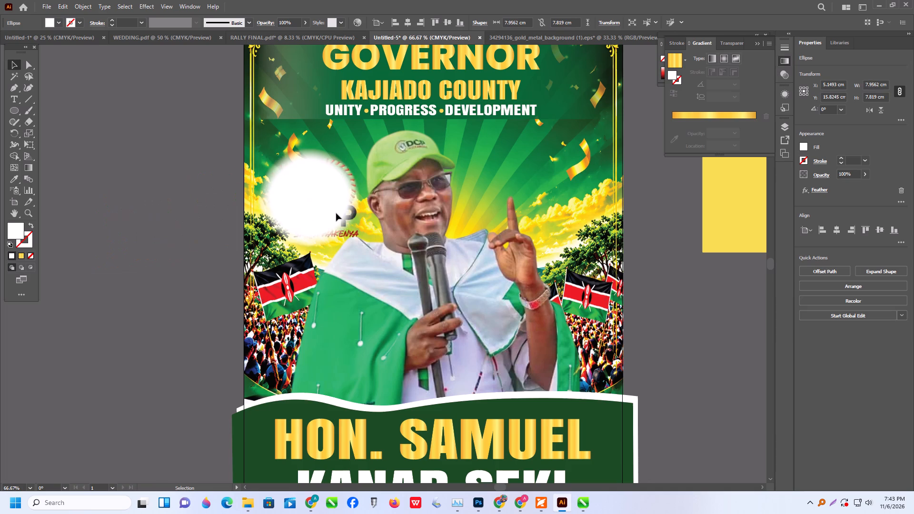
{"action": "left_click_drag", "start_coordinate": [336, 213], "coordinate": [329, 218]}
{"action": "key", "text": "ctrl+shift+bracketright"}
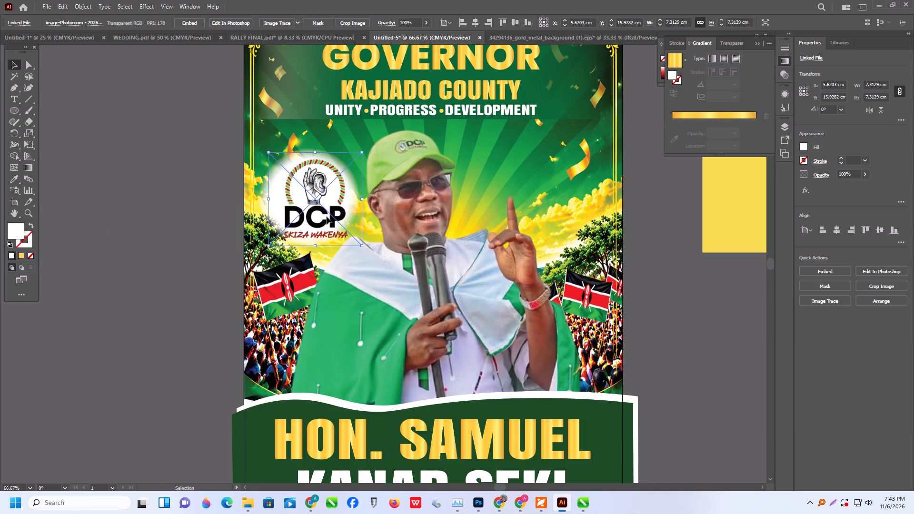
{"action": "left_click_drag", "start_coordinate": [363, 246], "coordinate": [346, 237], "text": "shift"}
{"action": "left_click", "coordinate": [324, 198]}
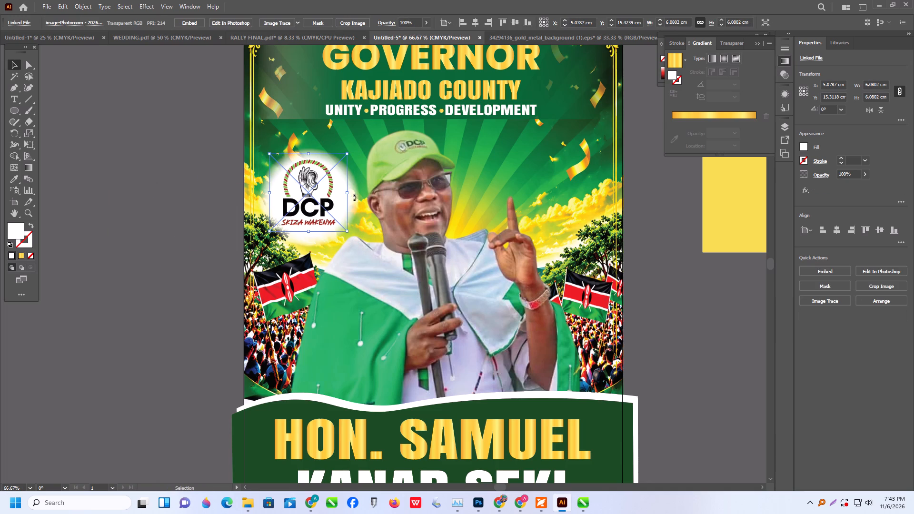
Move the feathered circle and the DCP logo together slightly up, closer to the green heading panel.
{"action": "left_click", "coordinate": [354, 199], "text": "shift"}
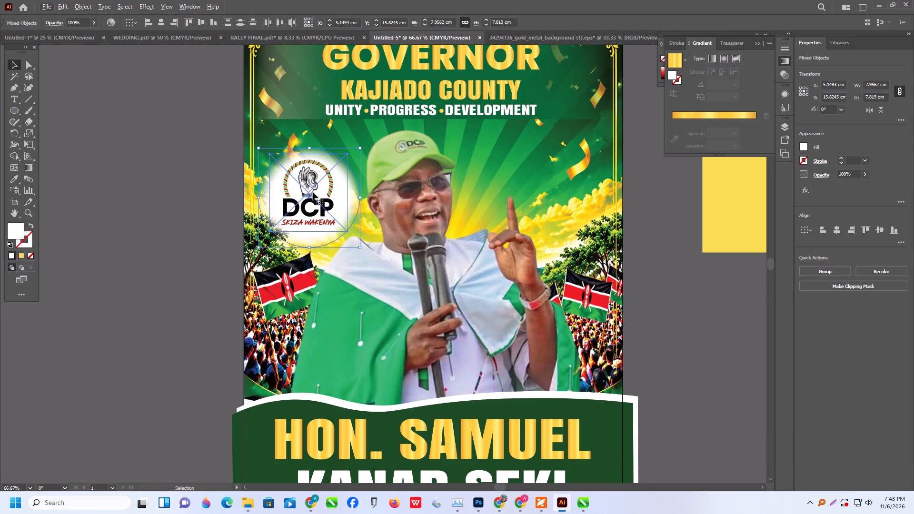
{"action": "left_click_drag", "start_coordinate": [313, 192], "coordinate": [312, 177]}
{"action": "left_click", "coordinate": [197, 179]}
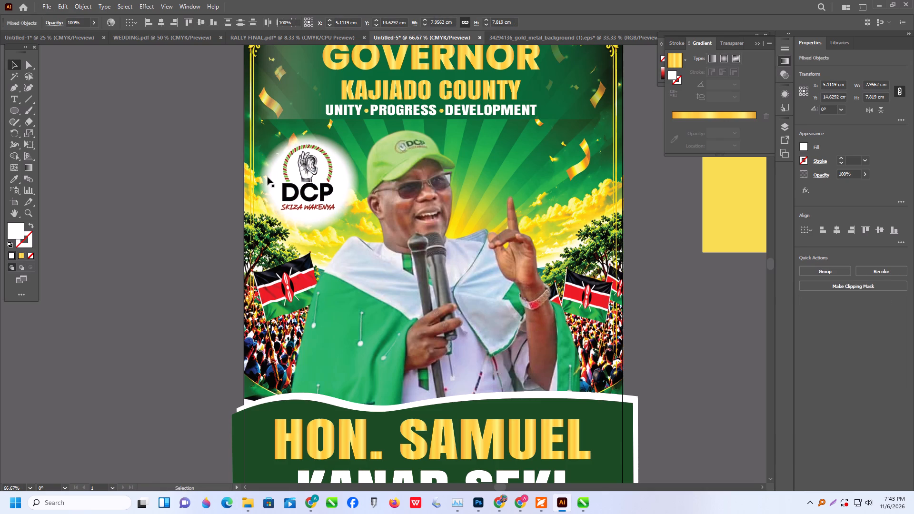
Fill the feathered circle behind the DCP logo with the heading panel's green gradient, sampled with the Eyedropper.
{"action": "left_click", "coordinate": [274, 179]}
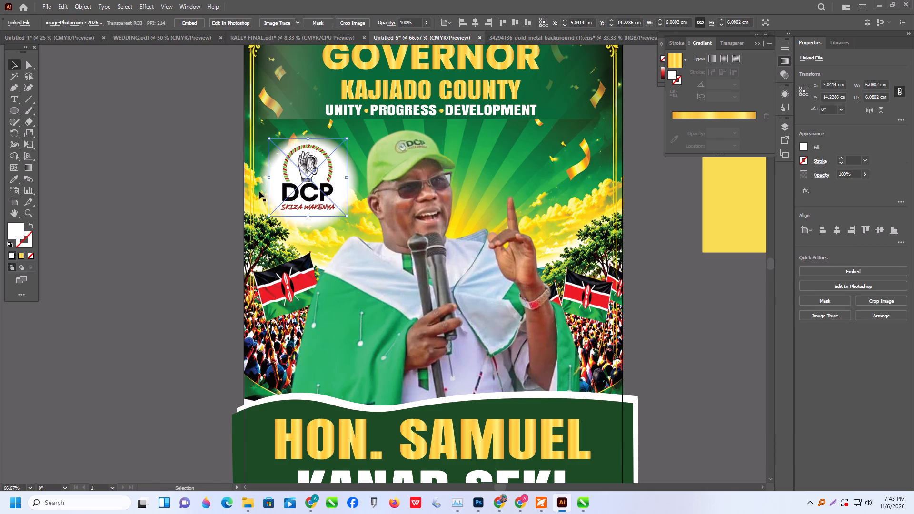
{"action": "scroll", "coordinate": [259, 191], "scroll_direction": "up", "scroll_amount": 3, "text": "alt"}
{"action": "left_click", "coordinate": [277, 172]}
{"action": "scroll", "coordinate": [81, 272], "scroll_direction": "down", "scroll_amount": 2, "text": "alt"}
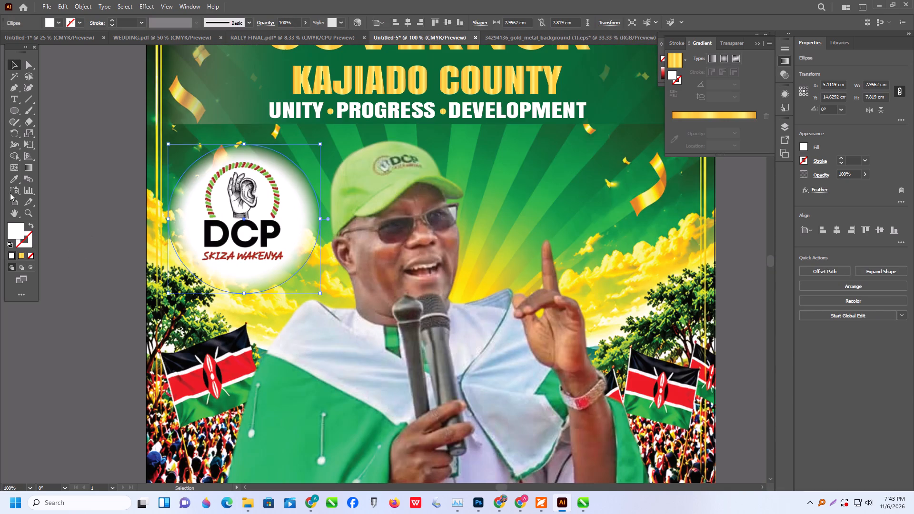
{"action": "left_click", "coordinate": [16, 178]}
{"action": "left_click", "coordinate": [596, 87]}
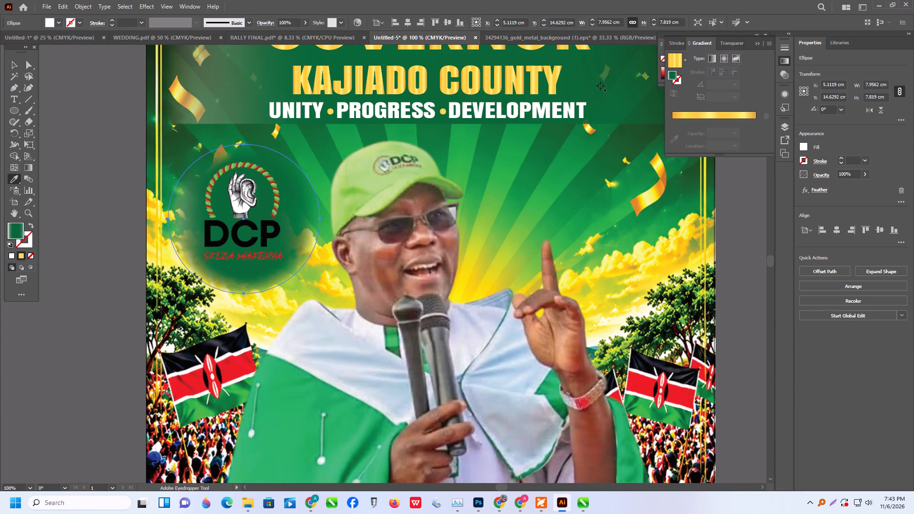
{"action": "left_click", "coordinate": [11, 66]}
Move the DCP logo off the green circle to outside the poster's left edge and place a duplicate just below it.
{"action": "scroll", "coordinate": [206, 228], "scroll_direction": "up", "scroll_amount": 1, "text": "alt"}
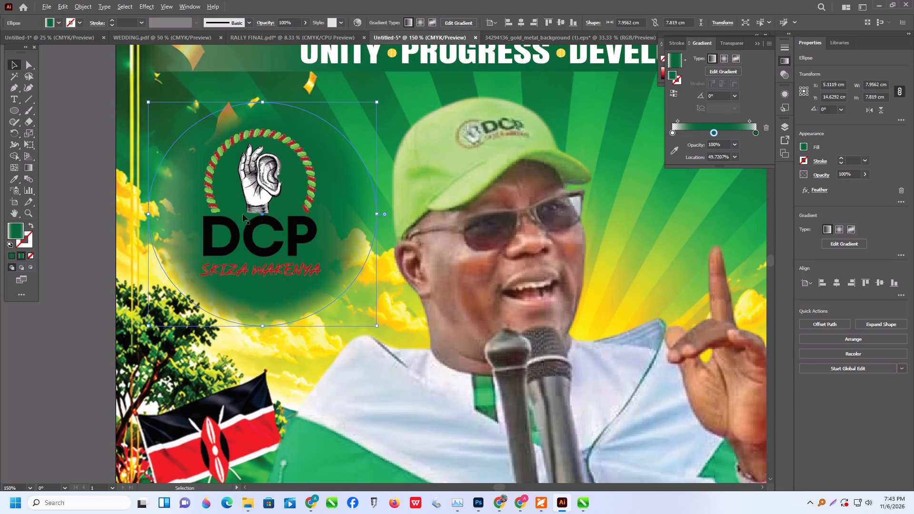
{"action": "left_click_drag", "start_coordinate": [256, 192], "coordinate": [261, 202]}
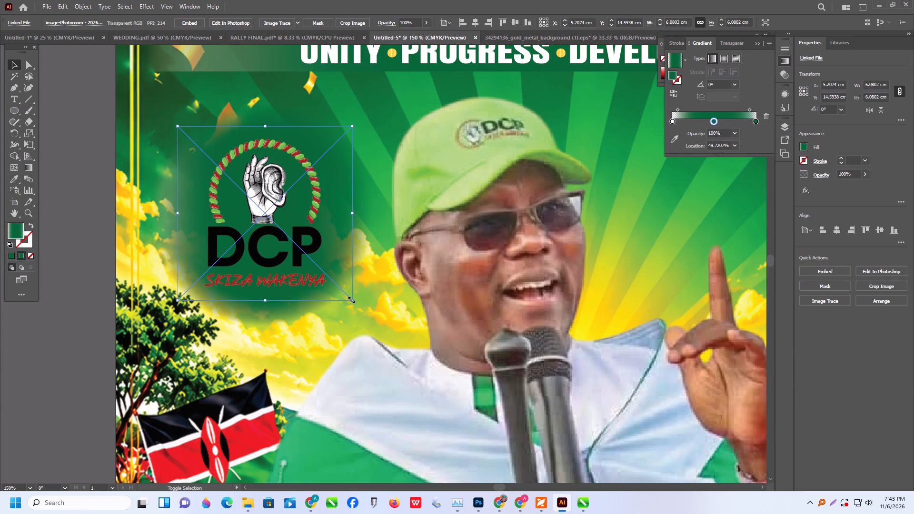
{"action": "scroll", "coordinate": [314, 280], "scroll_direction": "down", "scroll_amount": 3, "text": "alt"}
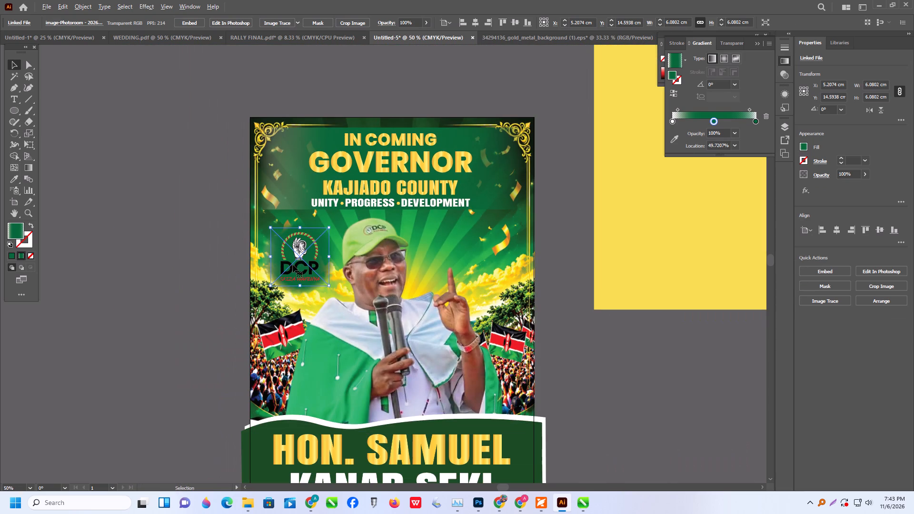
{"action": "left_click_drag", "start_coordinate": [304, 256], "coordinate": [194, 192]}
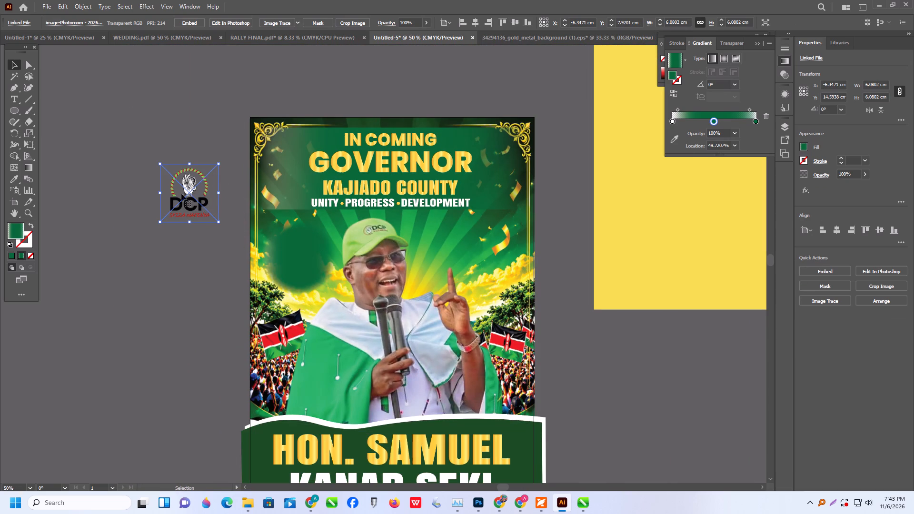
{"action": "left_click_drag", "start_coordinate": [187, 191], "coordinate": [171, 270], "text": "alt"}
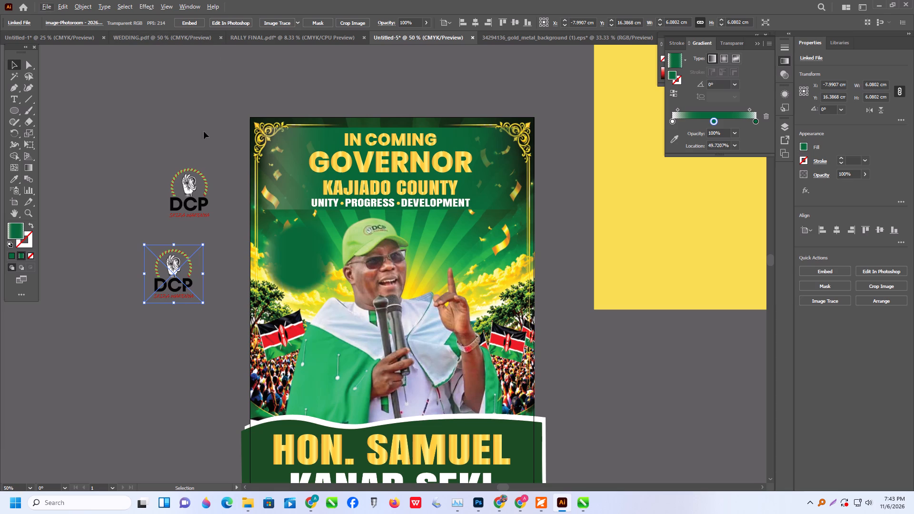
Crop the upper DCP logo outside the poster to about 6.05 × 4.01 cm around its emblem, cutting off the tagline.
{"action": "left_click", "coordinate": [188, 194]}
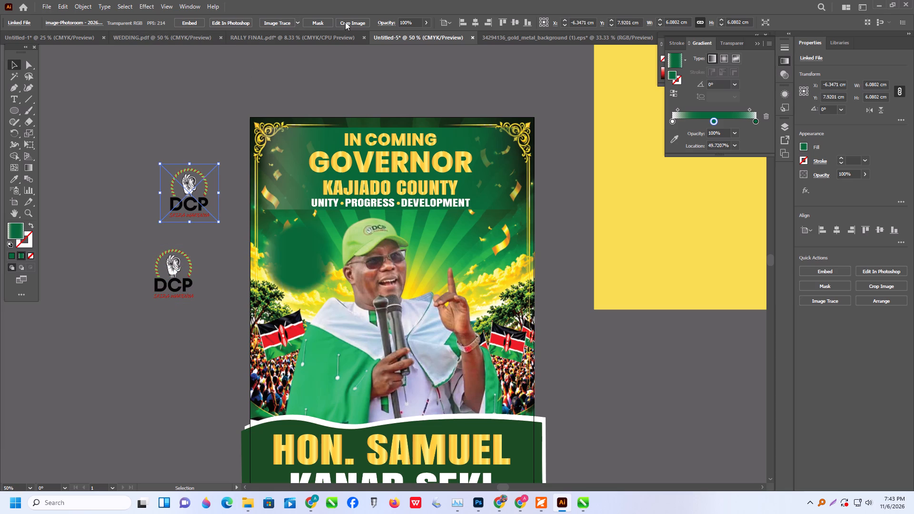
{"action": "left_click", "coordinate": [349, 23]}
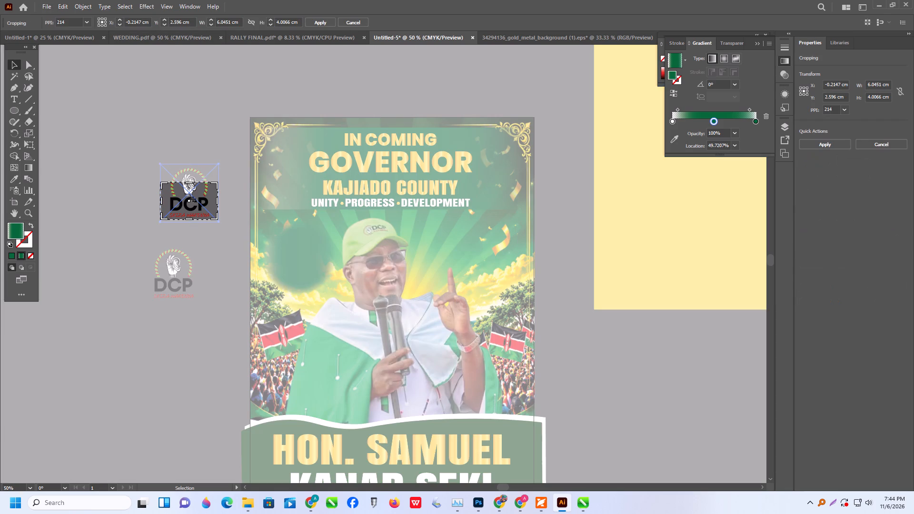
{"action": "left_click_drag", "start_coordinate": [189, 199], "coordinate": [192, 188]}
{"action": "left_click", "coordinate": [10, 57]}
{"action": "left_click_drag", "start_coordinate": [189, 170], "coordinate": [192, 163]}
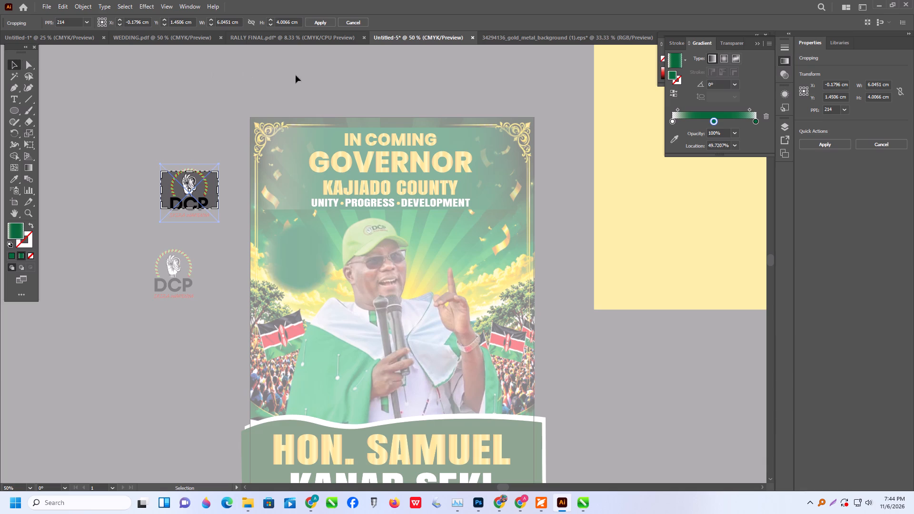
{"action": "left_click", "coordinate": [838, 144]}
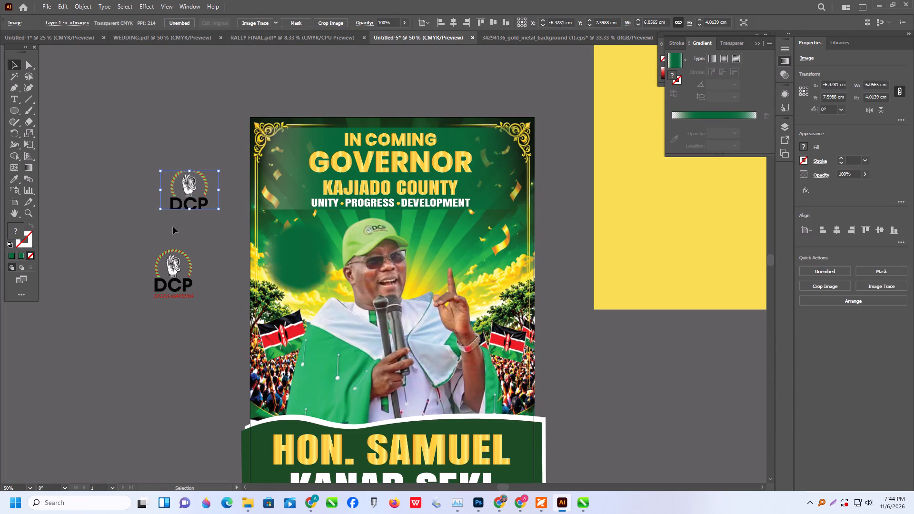
Delete the cropped DCP logo outside the poster.
{"action": "key", "text": "Delete"}
Move the remaining DCP logo onto the green feathered circle and scale it to about 4.77 cm square, centred by eye.
{"action": "left_click_drag", "start_coordinate": [173, 294], "coordinate": [295, 277]}
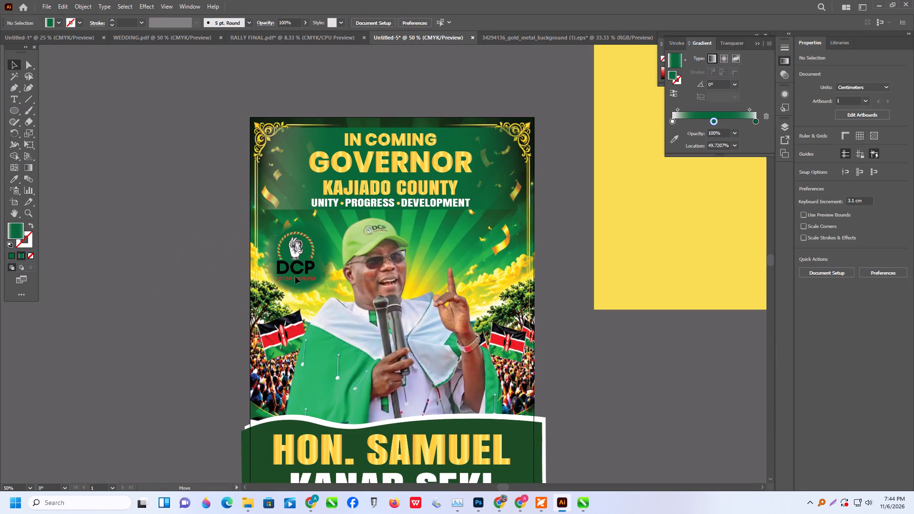
{"action": "left_click_drag", "start_coordinate": [295, 277], "coordinate": [298, 277]}
{"action": "scroll", "coordinate": [298, 279], "scroll_direction": "up", "scroll_amount": 3, "text": "alt"}
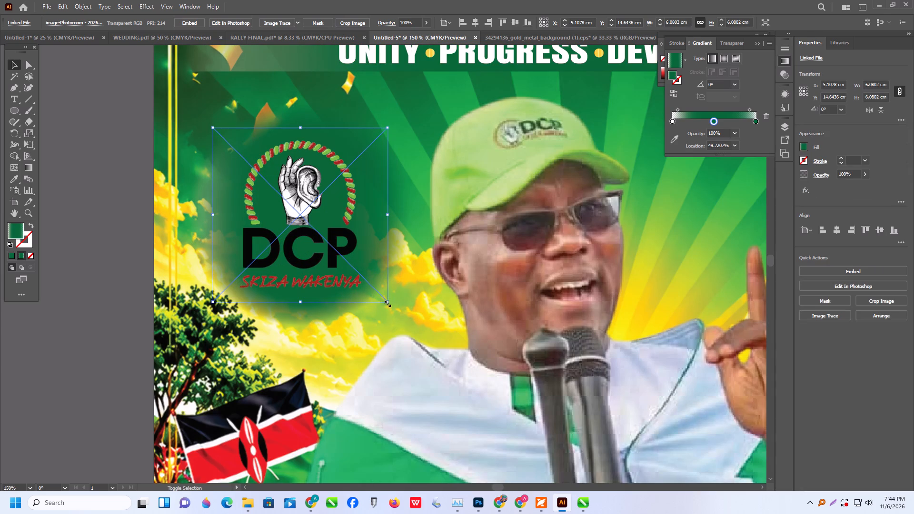
{"action": "left_click_drag", "start_coordinate": [387, 303], "coordinate": [349, 289], "text": "shift"}
{"action": "left_click_drag", "start_coordinate": [300, 215], "coordinate": [320, 234]}
{"action": "scroll", "coordinate": [319, 237], "scroll_direction": "down", "scroll_amount": 5, "text": "alt"}
{"action": "double_click", "coordinate": [198, 234]}
Group all the poster artwork, leaving out the yellow rectangle.
{"action": "left_click_drag", "start_coordinate": [248, 120], "coordinate": [387, 358]}
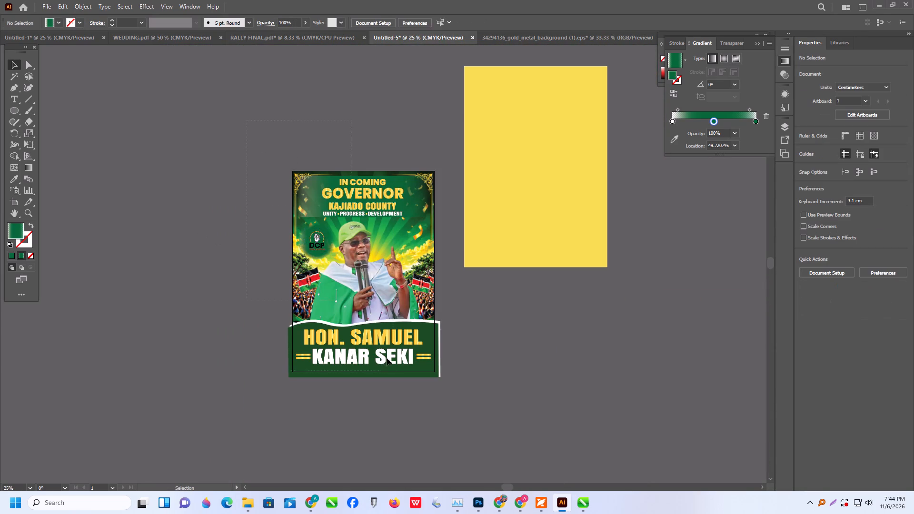
{"action": "left_click_drag", "start_coordinate": [387, 358], "coordinate": [450, 447]}
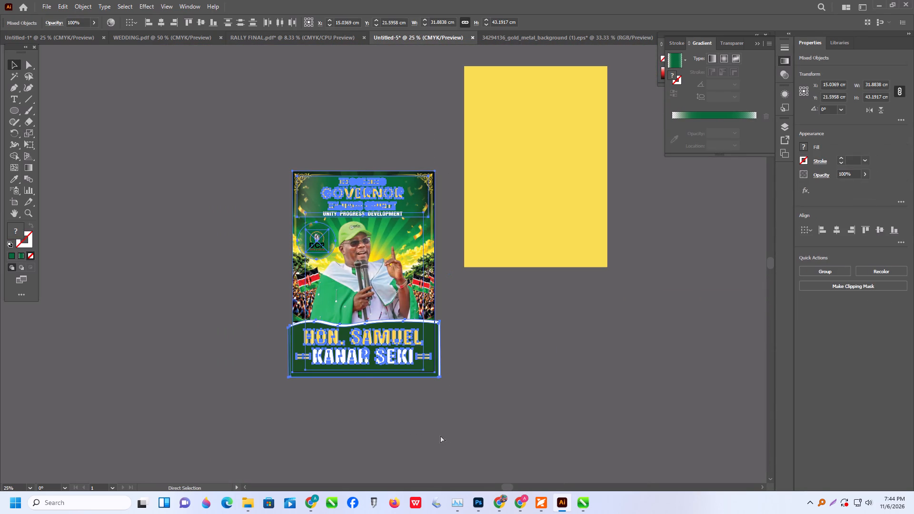
{"action": "key", "text": "ctrl+g"}
{"action": "left_click", "coordinate": [494, 368]}
Centre the yellow rectangle horizontally and vertically on the artboard and bring it to the front.
{"action": "left_click", "coordinate": [497, 185]}
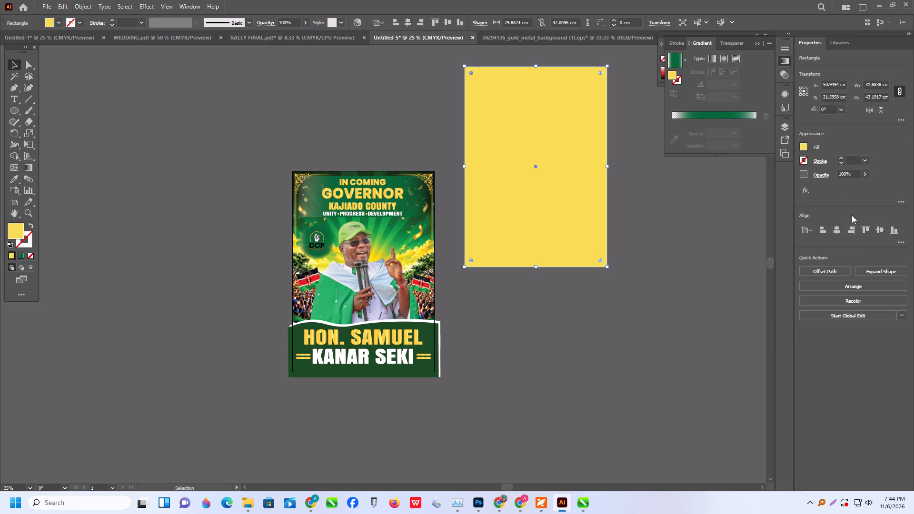
{"action": "left_click", "coordinate": [837, 228]}
{"action": "left_click", "coordinate": [880, 229]}
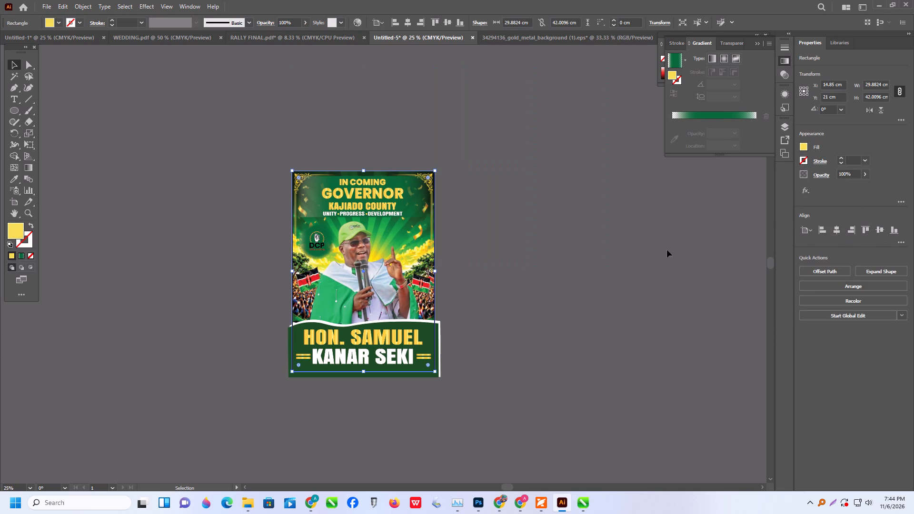
{"action": "key", "text": "ctrl+shift+bracketright"}
Make a clipping mask from the yellow rectangle and the poster group to trim the overhanging artwork.
{"action": "left_click_drag", "start_coordinate": [179, 153], "coordinate": [539, 441]}
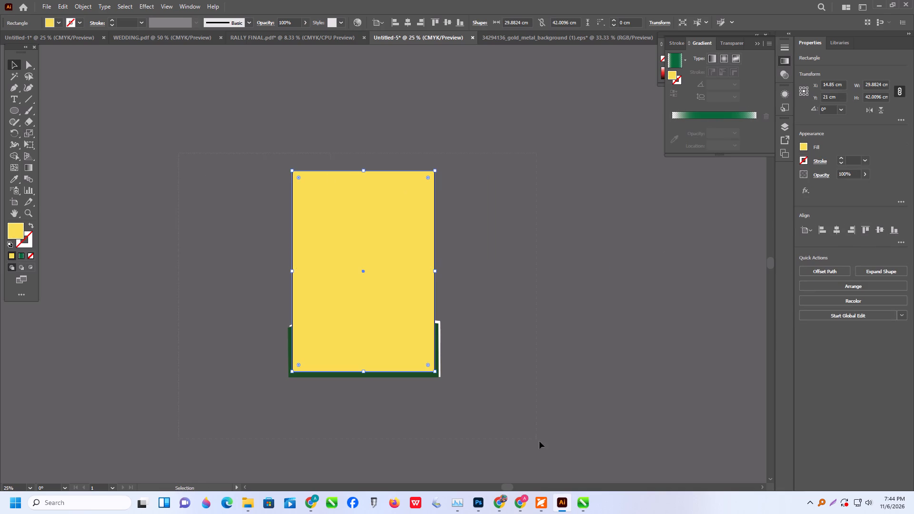
{"action": "left_click_drag", "start_coordinate": [539, 441], "coordinate": [540, 438]}
{"action": "right_click", "coordinate": [399, 285]}
{"action": "left_click", "coordinate": [463, 418]}
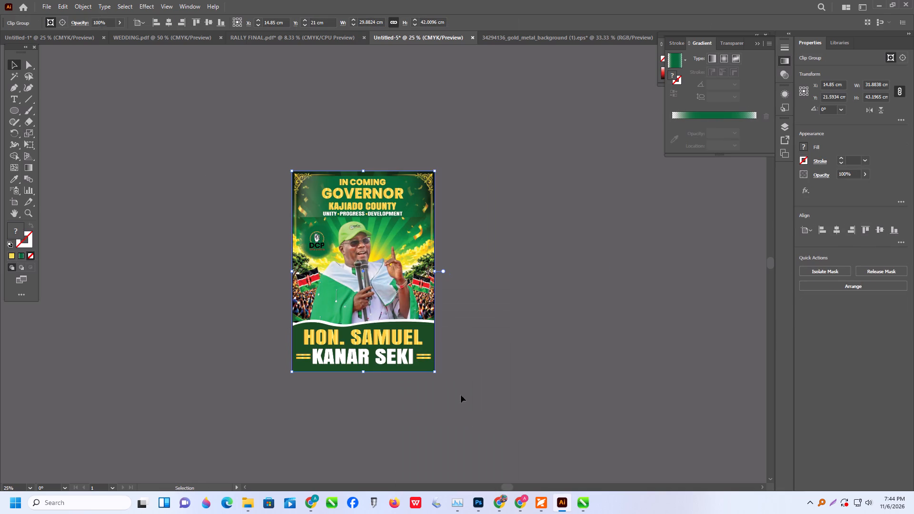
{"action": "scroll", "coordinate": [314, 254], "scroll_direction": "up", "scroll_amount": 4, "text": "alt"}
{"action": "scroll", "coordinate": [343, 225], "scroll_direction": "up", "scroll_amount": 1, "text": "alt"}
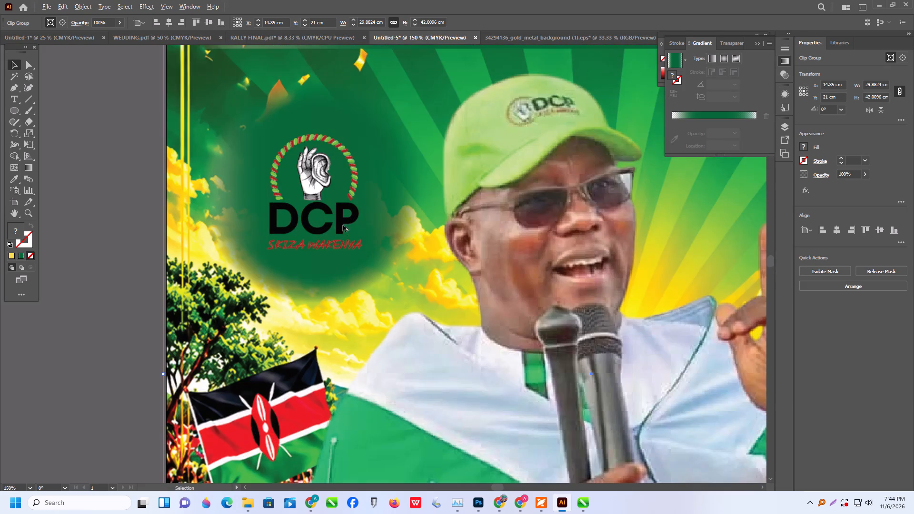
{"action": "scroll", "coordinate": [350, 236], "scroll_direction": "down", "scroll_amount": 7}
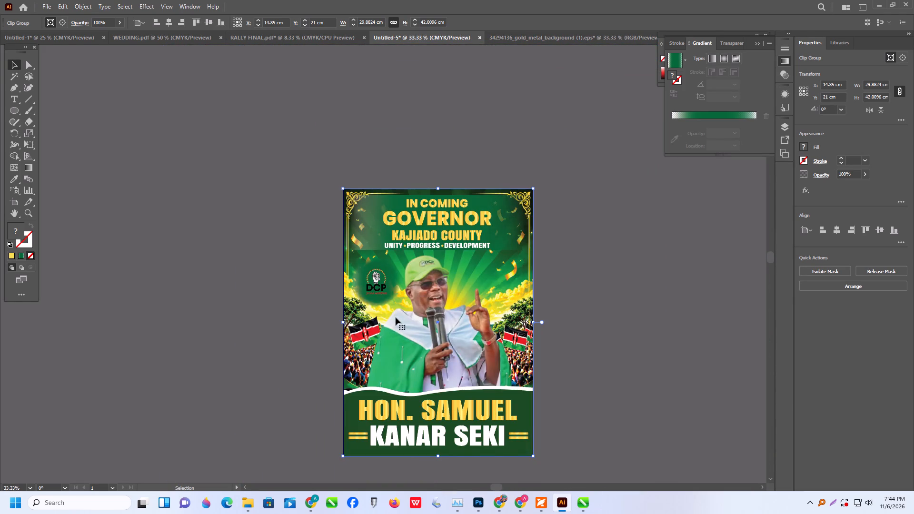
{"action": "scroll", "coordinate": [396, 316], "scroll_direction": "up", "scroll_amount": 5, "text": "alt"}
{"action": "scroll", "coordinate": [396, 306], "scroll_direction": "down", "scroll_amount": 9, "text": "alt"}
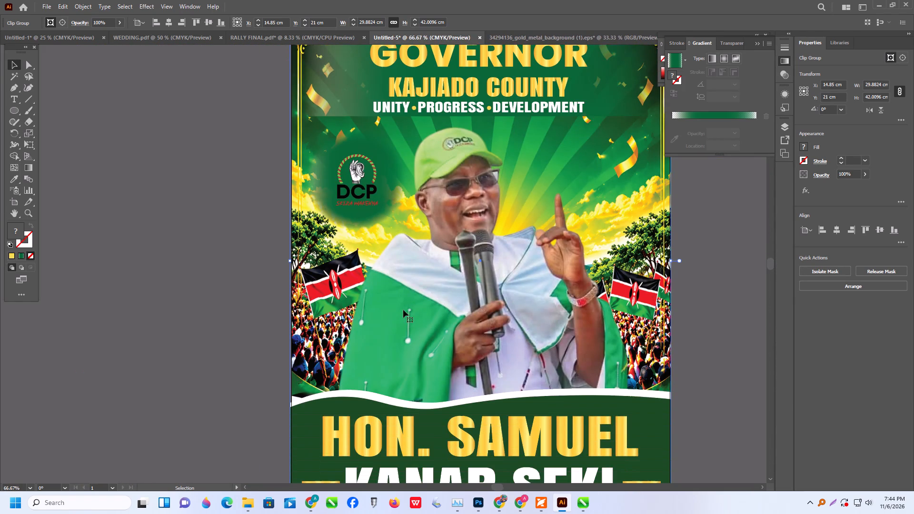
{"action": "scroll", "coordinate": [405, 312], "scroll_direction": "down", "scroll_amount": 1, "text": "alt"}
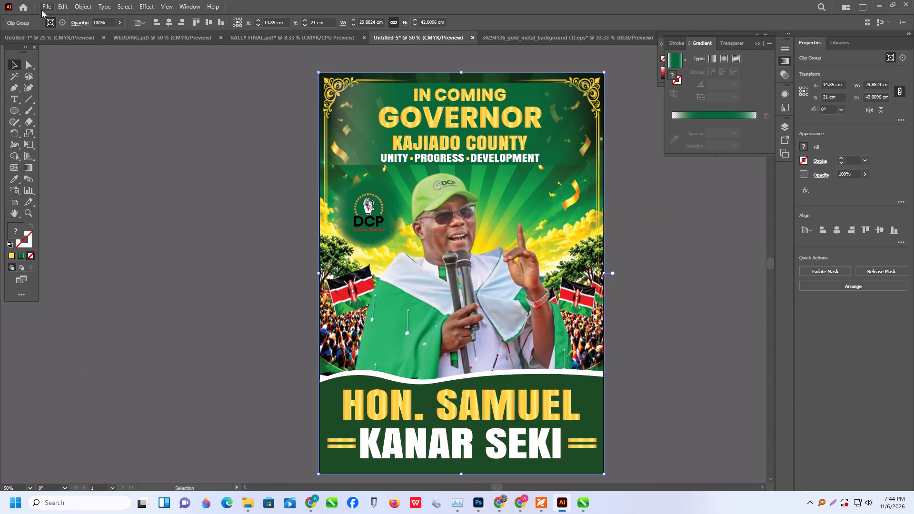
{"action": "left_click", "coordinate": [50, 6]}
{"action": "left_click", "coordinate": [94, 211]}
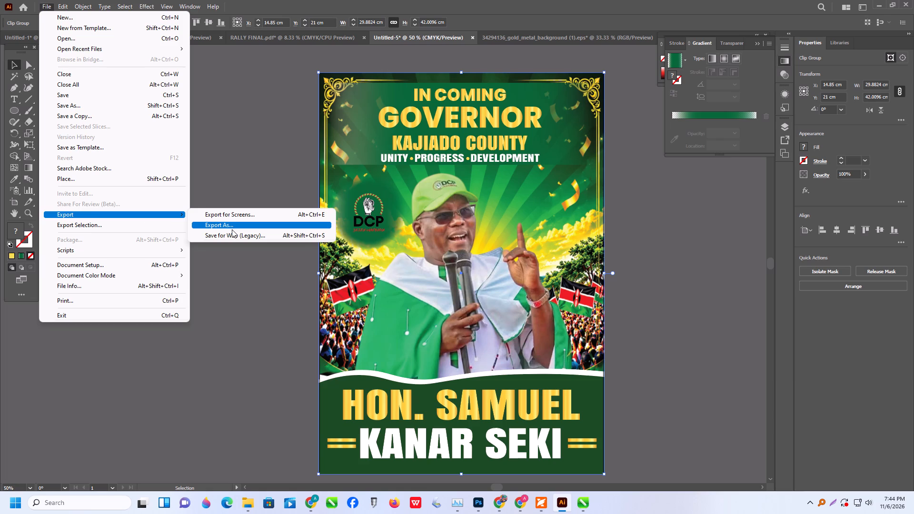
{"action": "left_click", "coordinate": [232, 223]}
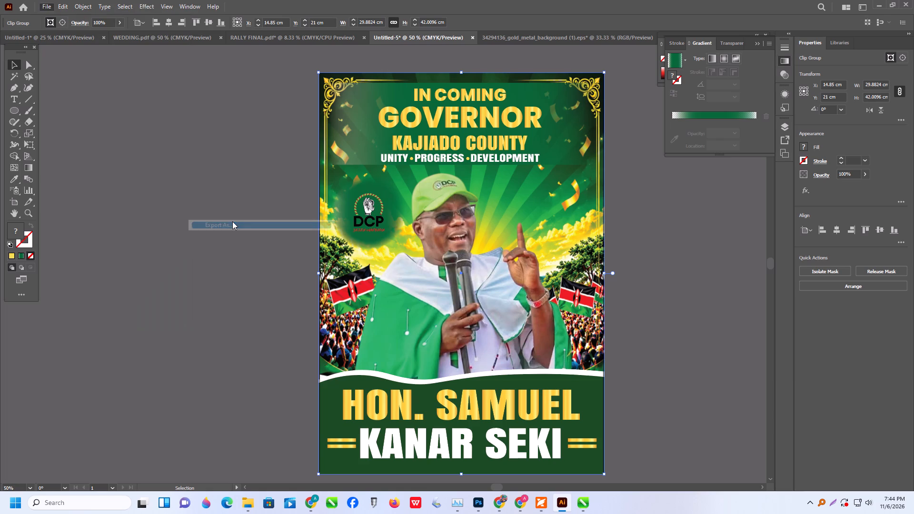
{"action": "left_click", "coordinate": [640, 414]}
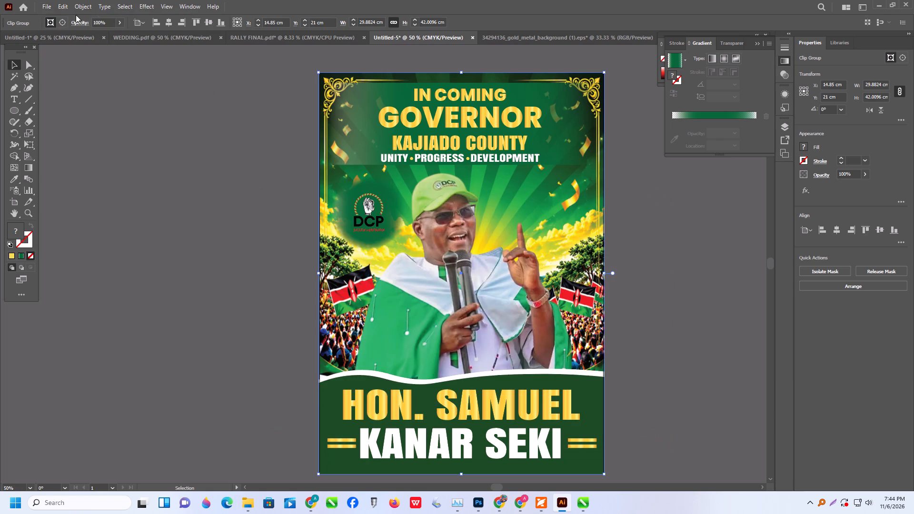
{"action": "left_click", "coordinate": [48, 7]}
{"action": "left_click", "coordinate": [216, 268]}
Inside the clipped poster group, centre the green feathered circle horizontally and vertically on the DCP logo as key object, and exit isolation.
{"action": "scroll", "coordinate": [342, 233], "scroll_direction": "up", "scroll_amount": 4, "text": "alt"}
{"action": "scroll", "coordinate": [409, 255], "scroll_direction": "down", "scroll_amount": 1, "text": "alt"}
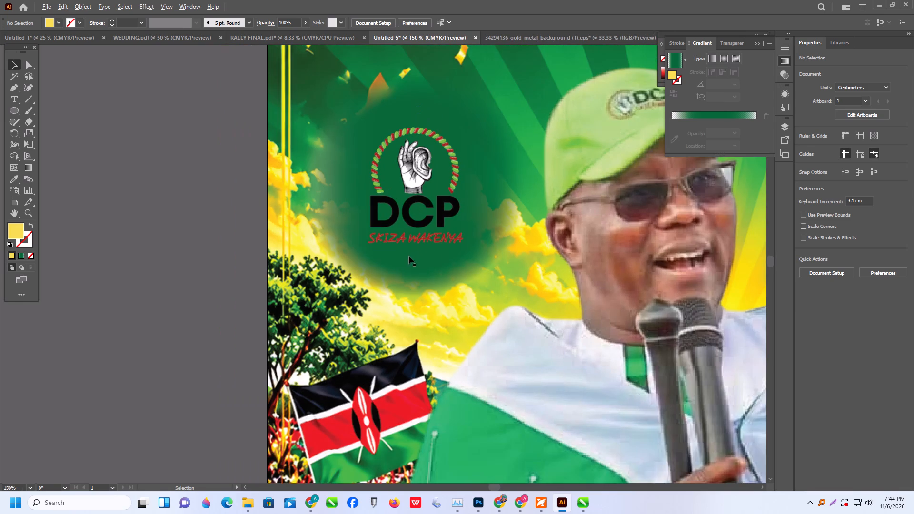
{"action": "scroll", "coordinate": [482, 299], "scroll_direction": "up", "scroll_amount": 3}
{"action": "scroll", "coordinate": [327, 333], "scroll_direction": "up", "scroll_amount": 3}
{"action": "scroll", "coordinate": [324, 328], "scroll_direction": "down", "scroll_amount": 3, "text": "alt"}
{"action": "scroll", "coordinate": [409, 297], "scroll_direction": "down", "scroll_amount": 2}
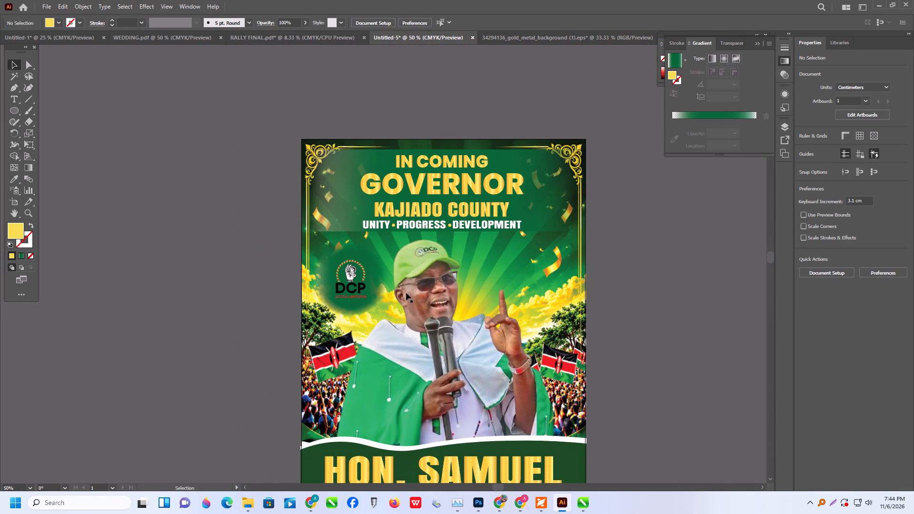
{"action": "scroll", "coordinate": [359, 288], "scroll_direction": "up", "scroll_amount": 1, "text": "alt"}
{"action": "triple_click", "coordinate": [356, 282]}
{"action": "triple_click", "coordinate": [352, 257]}
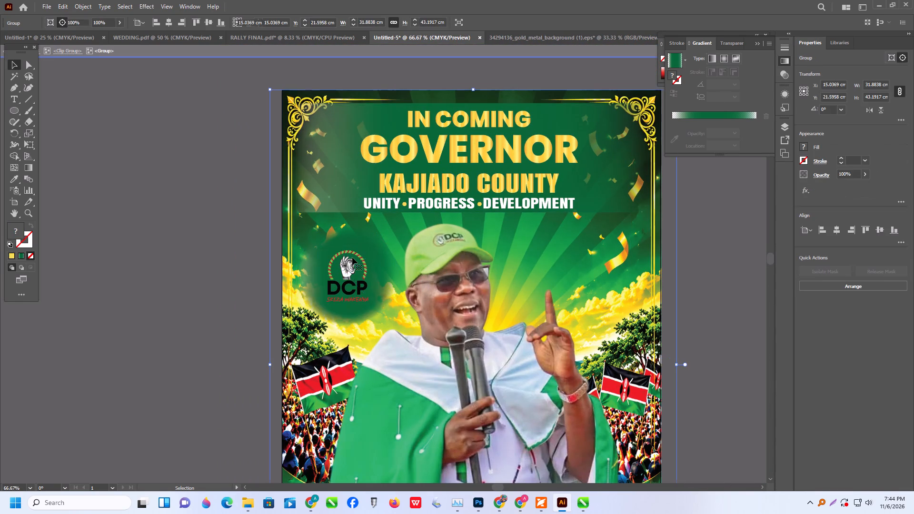
{"action": "double_click", "coordinate": [352, 257]}
{"action": "left_click", "coordinate": [350, 236], "text": "shift"}
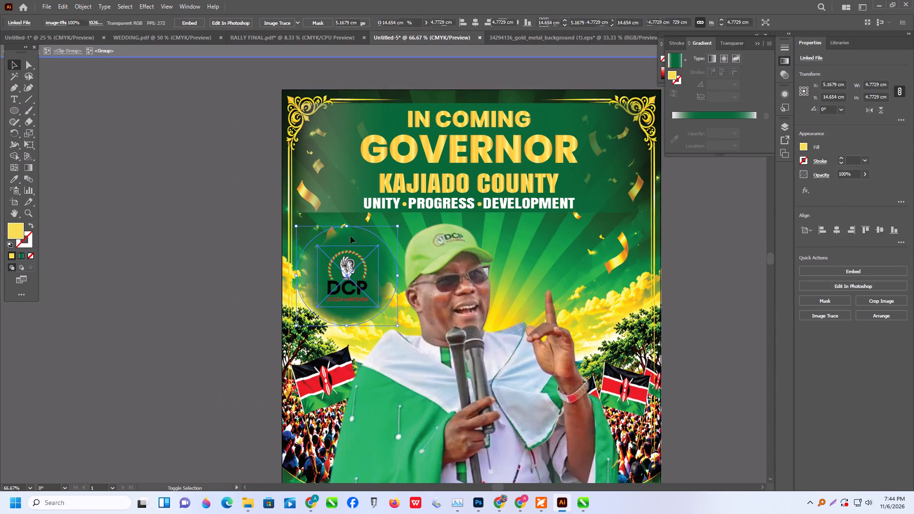
{"action": "left_click", "coordinate": [803, 227]}
{"action": "left_click_drag", "start_coordinate": [821, 248], "coordinate": [826, 246]}
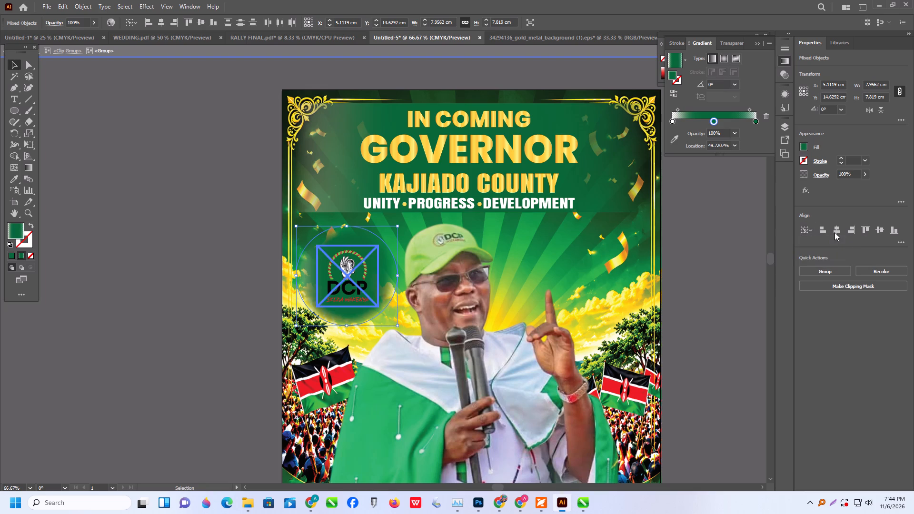
{"action": "left_click", "coordinate": [835, 230]}
{"action": "left_click", "coordinate": [882, 227]}
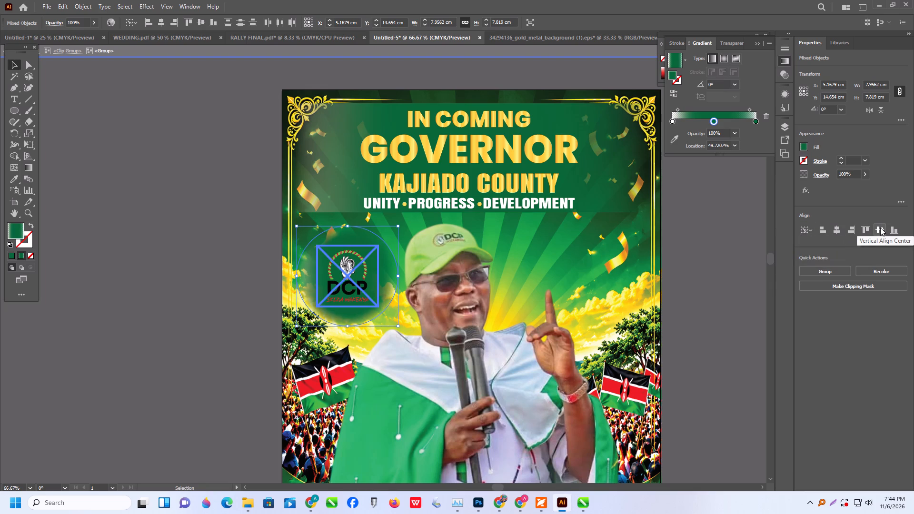
{"action": "double_click", "coordinate": [880, 227]}
{"action": "double_click", "coordinate": [835, 229]}
{"action": "left_click", "coordinate": [229, 220]}
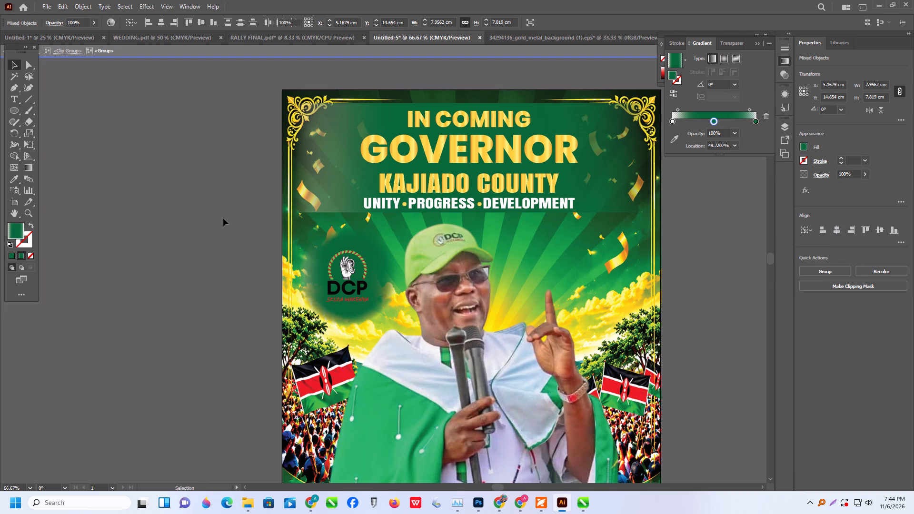
{"action": "left_click", "coordinate": [188, 250]}
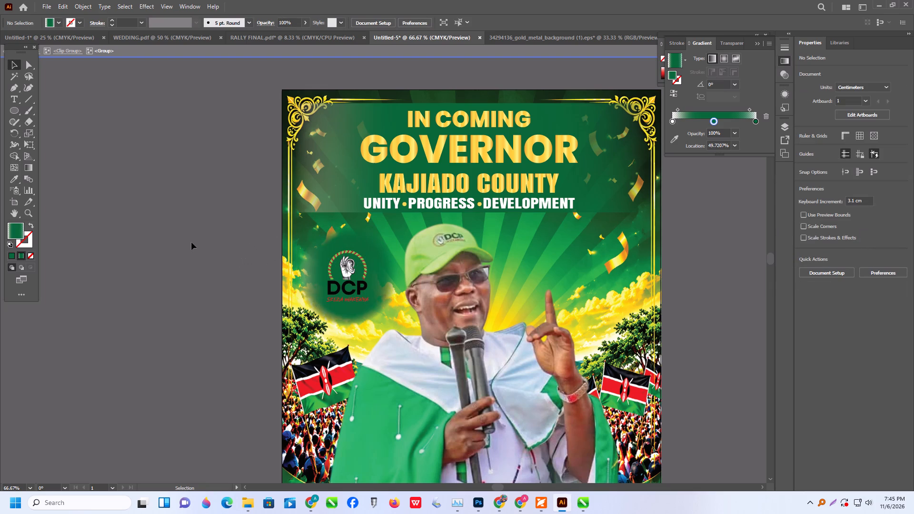
{"action": "triple_click", "coordinate": [191, 242]}
{"action": "left_click", "coordinate": [191, 242]}
{"action": "left_click", "coordinate": [203, 235]}
Save the poster under a new name as an Adobe PDF called SEKI POSTER in the ALEKH folder.
{"action": "scroll", "coordinate": [208, 231], "scroll_direction": "down", "scroll_amount": 2, "text": "alt"}
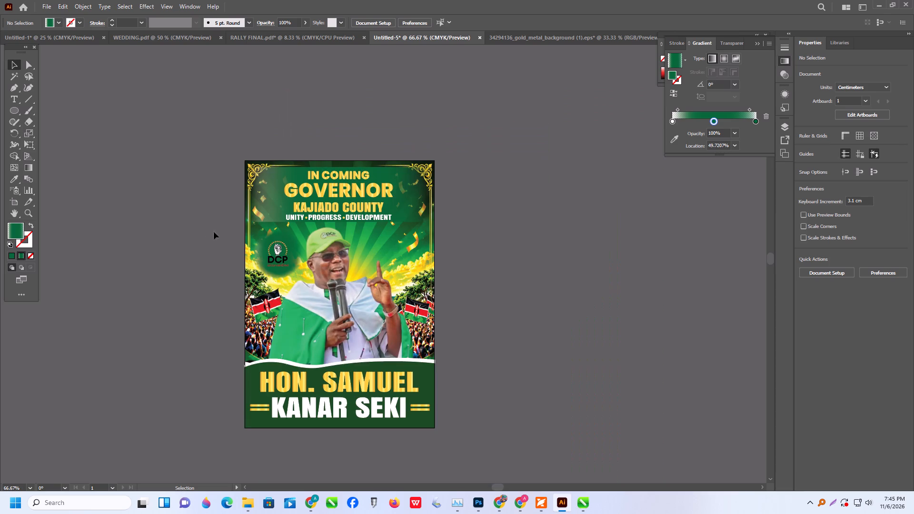
{"action": "left_click", "coordinate": [46, 7]}
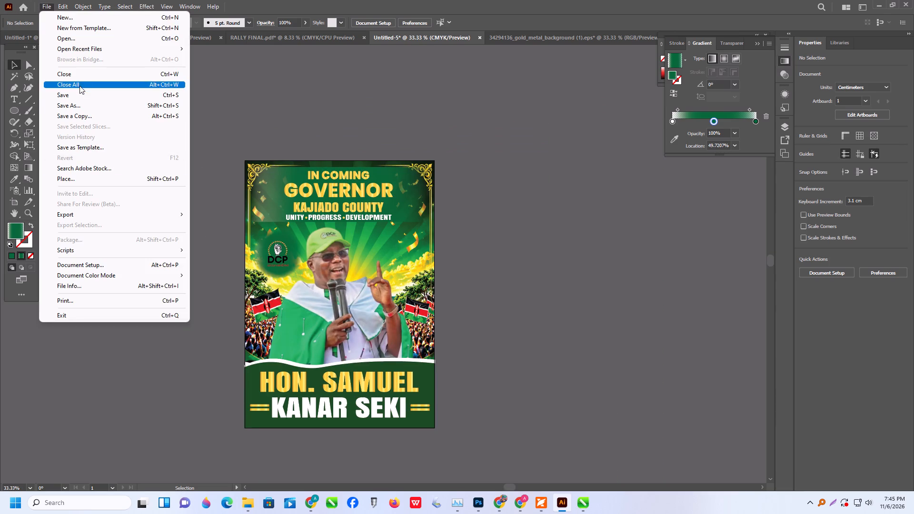
{"action": "left_click", "coordinate": [79, 103]}
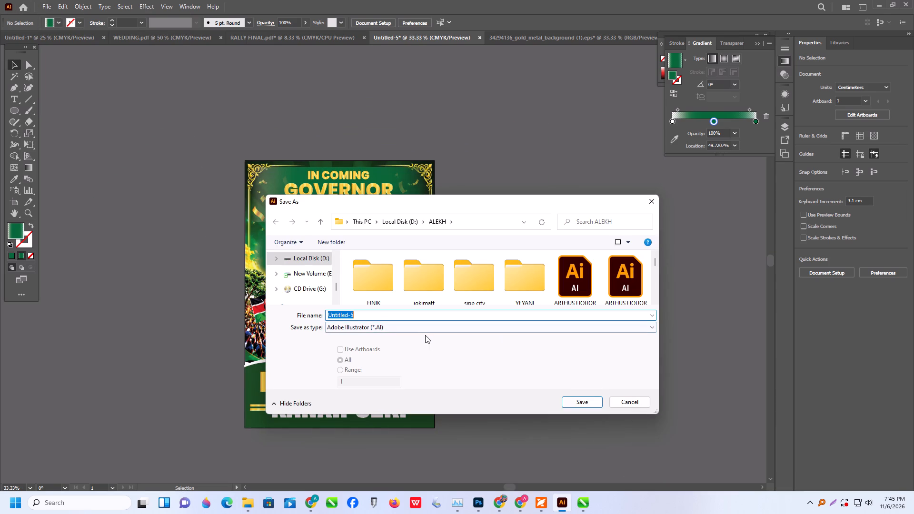
{"action": "left_click", "coordinate": [421, 332]}
{"action": "left_click", "coordinate": [385, 344]}
{"action": "left_click", "coordinate": [359, 308]}
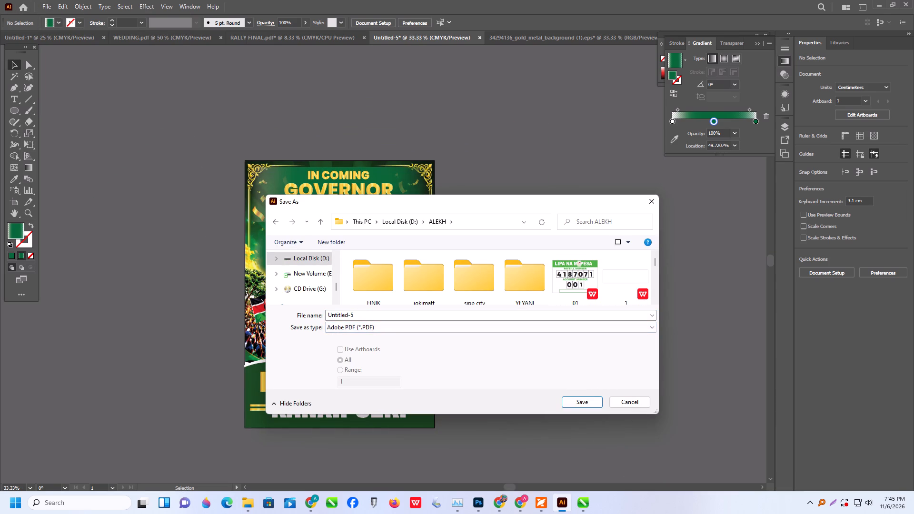
{"action": "left_click", "coordinate": [363, 318]}
{"action": "type", "text": "SEKI POSTER"}
{"action": "left_click", "coordinate": [590, 397]}
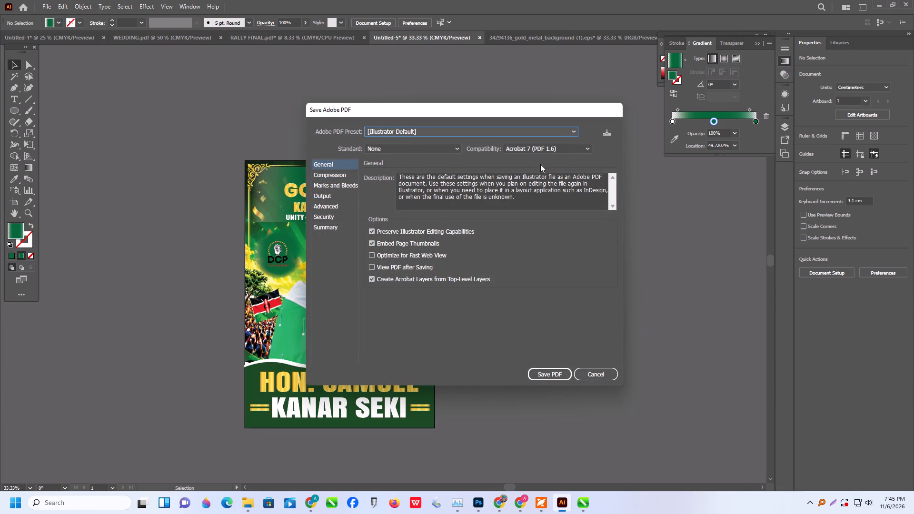
Choose the [Smallest File Size] Adobe PDF preset for saving the poster.
{"action": "left_click", "coordinate": [567, 149]}
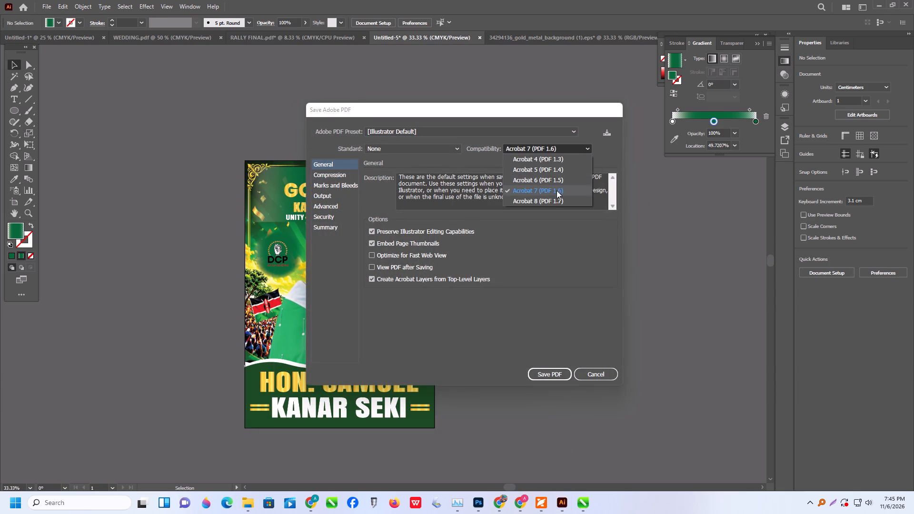
{"action": "left_click", "coordinate": [551, 199]}
{"action": "left_click", "coordinate": [566, 133]}
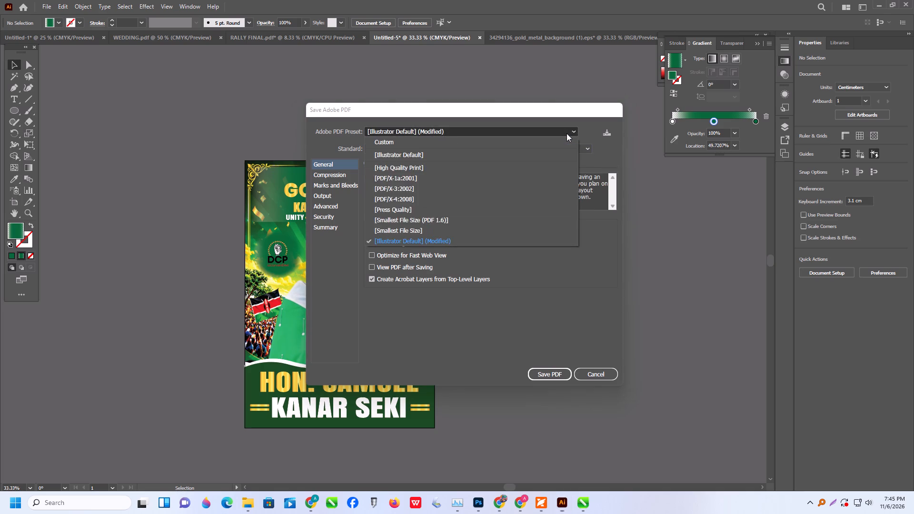
{"action": "double_click", "coordinate": [566, 133]}
{"action": "left_click", "coordinate": [431, 229]}
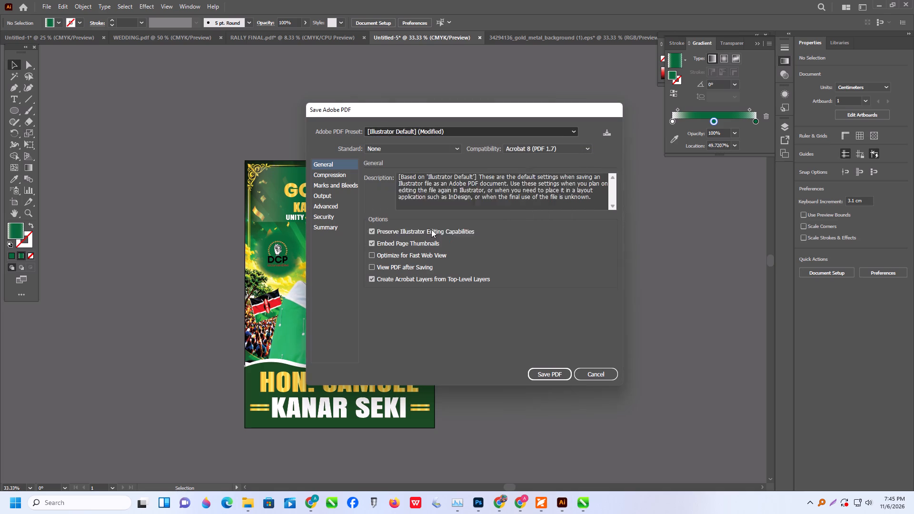
Set colour bitmap images to downsample to 300 ppi for images above 300 ppi with High image quality, and save the PDF.
{"action": "left_click", "coordinate": [335, 177]}
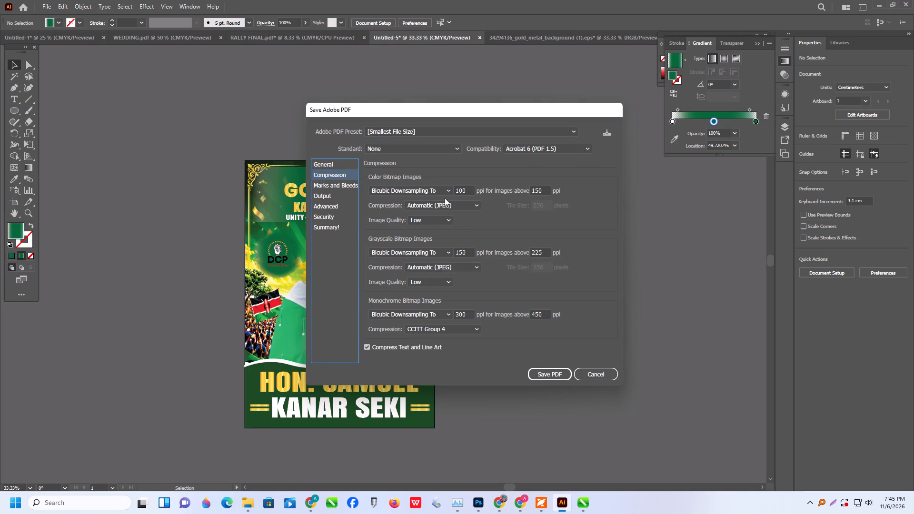
{"action": "left_click", "coordinate": [469, 193]}
{"action": "left_click_drag", "start_coordinate": [469, 193], "coordinate": [413, 191]}
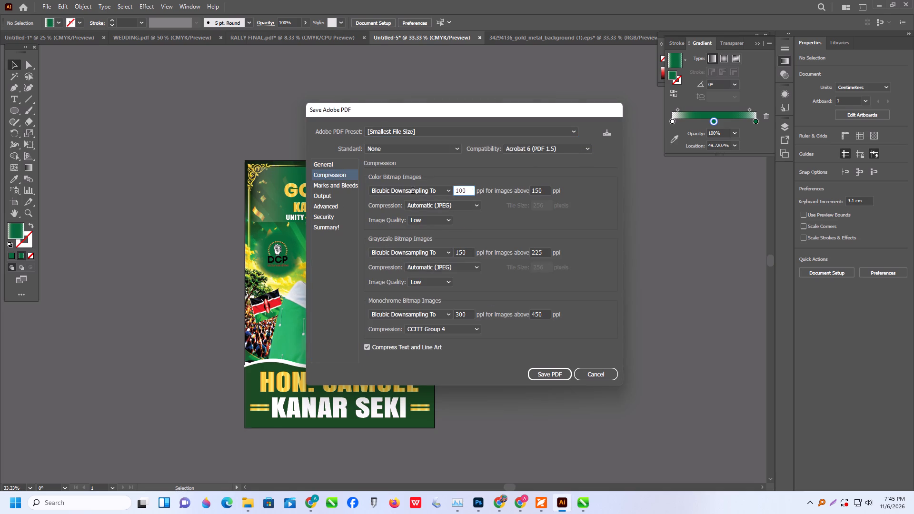
{"action": "left_click_drag", "start_coordinate": [413, 191], "coordinate": [407, 191]}
{"action": "type", "text": "300"}
{"action": "left_click", "coordinate": [545, 188]}
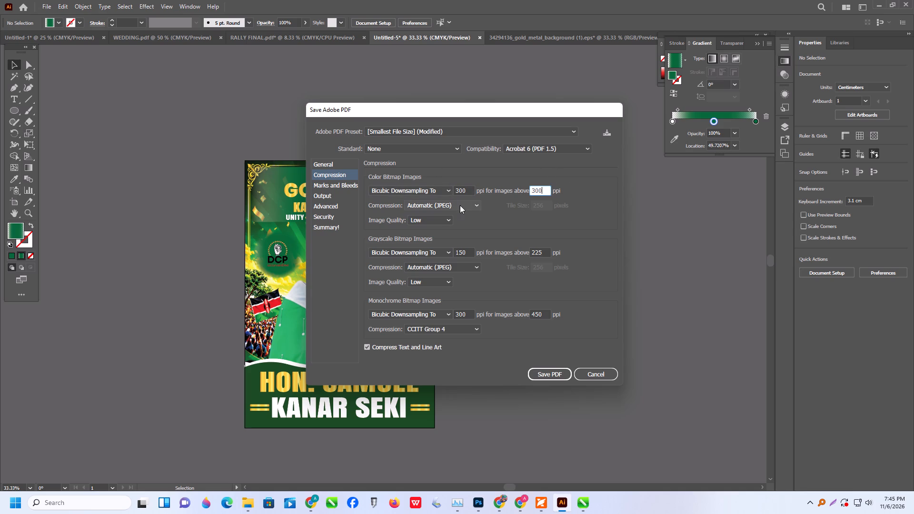
{"action": "left_click", "coordinate": [449, 224]}
{"action": "left_click", "coordinate": [429, 263]}
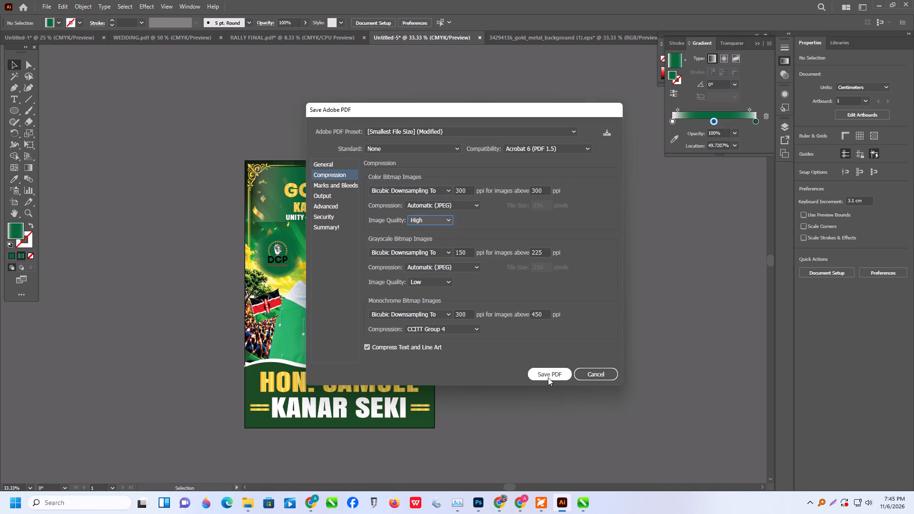
{"action": "left_click", "coordinate": [548, 374]}
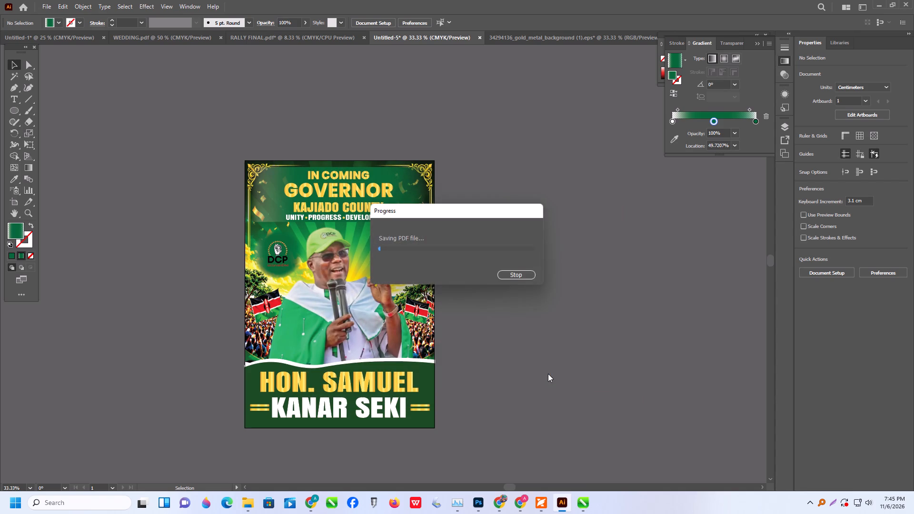
Export all artboards of the poster as a JPEG named SEKI POSTER in the ALEKH folder, using the RGB colour model.
{"action": "left_click", "coordinate": [49, 6]}
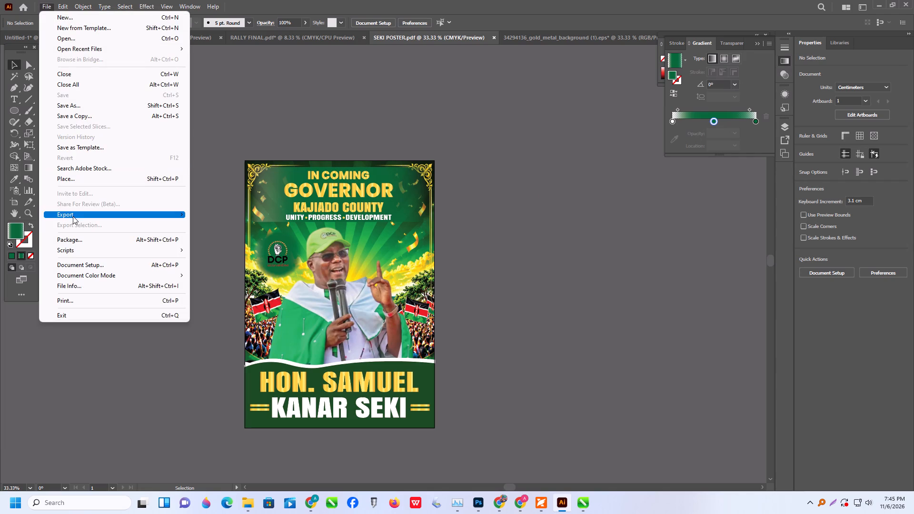
{"action": "left_click", "coordinate": [74, 216]}
{"action": "left_click", "coordinate": [212, 224]}
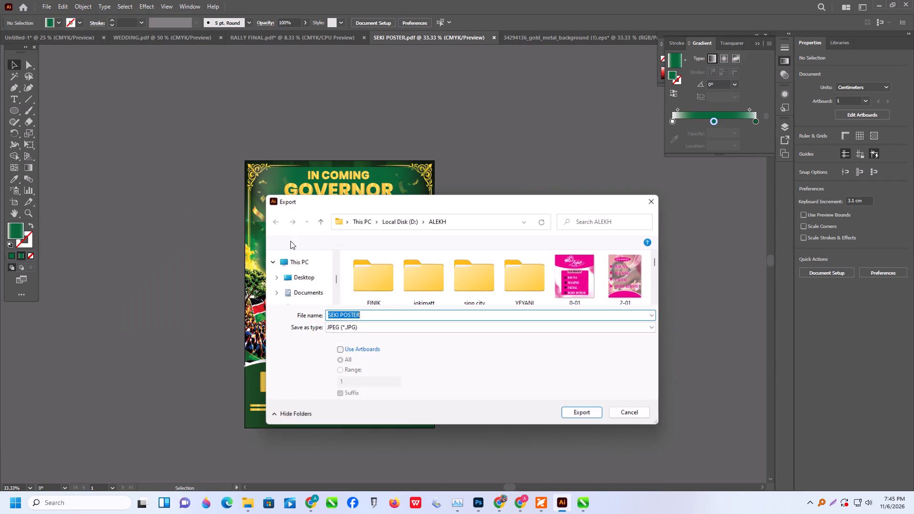
{"action": "left_click", "coordinate": [340, 348]}
{"action": "left_click", "coordinate": [579, 414]}
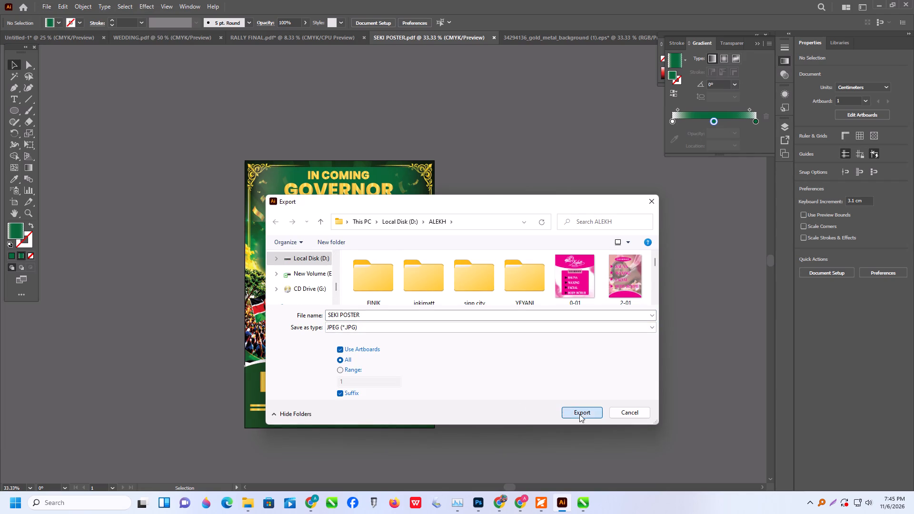
{"action": "left_click", "coordinate": [440, 237]}
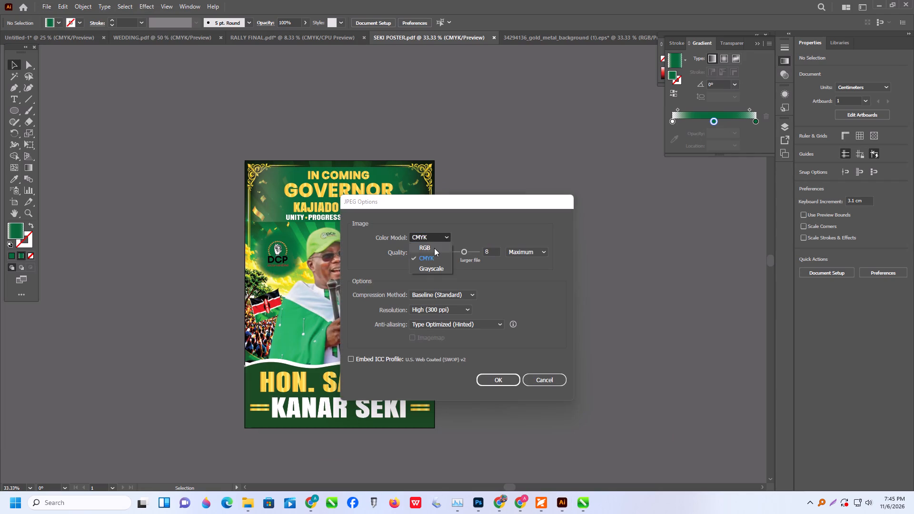
{"action": "left_click", "coordinate": [434, 248]}
{"action": "left_click", "coordinate": [497, 377]}
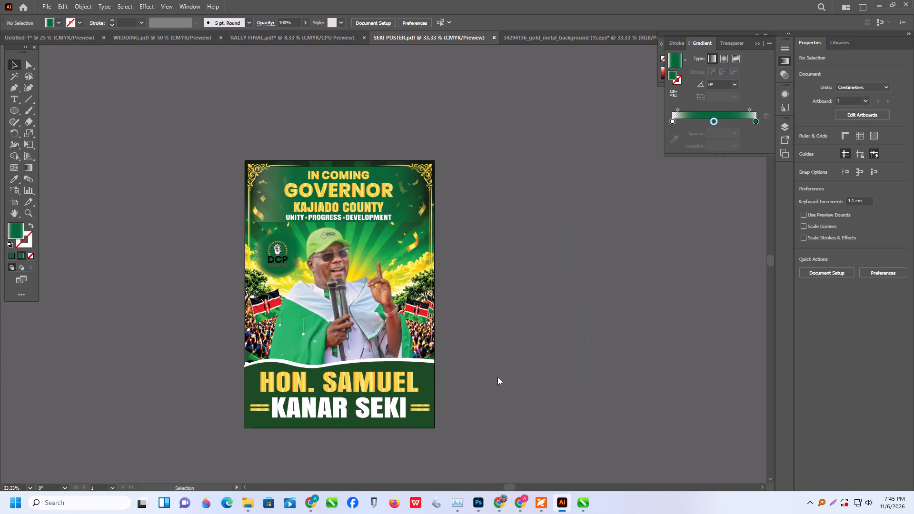
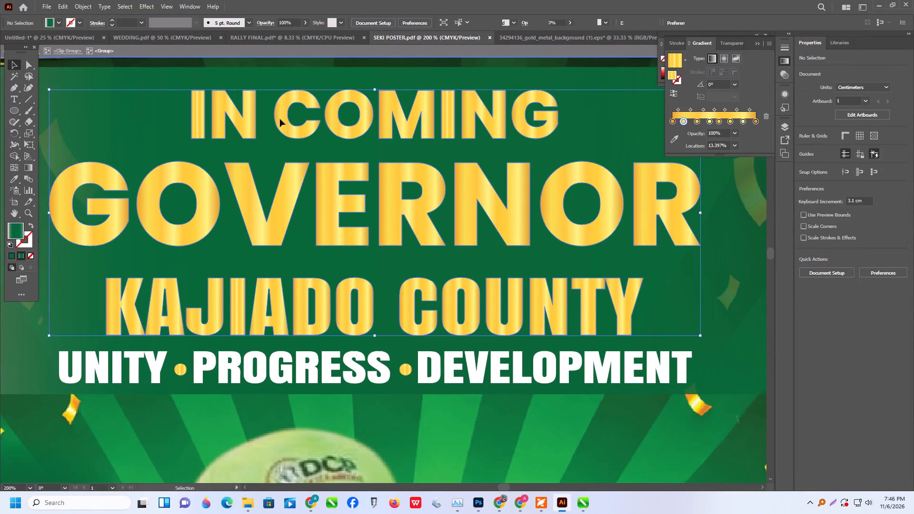
Group the letters of COMING in the poster's top line and move them left to close the gap after IN.
{"action": "triple_click", "coordinate": [280, 119]}
{"action": "triple_click", "coordinate": [280, 119]}
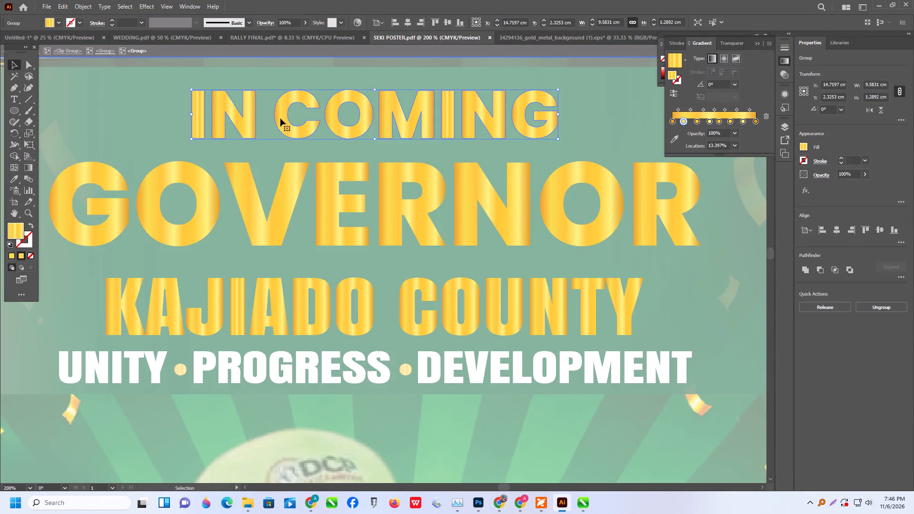
{"action": "triple_click", "coordinate": [280, 119]}
{"action": "left_click", "coordinate": [332, 129], "text": "shift"}
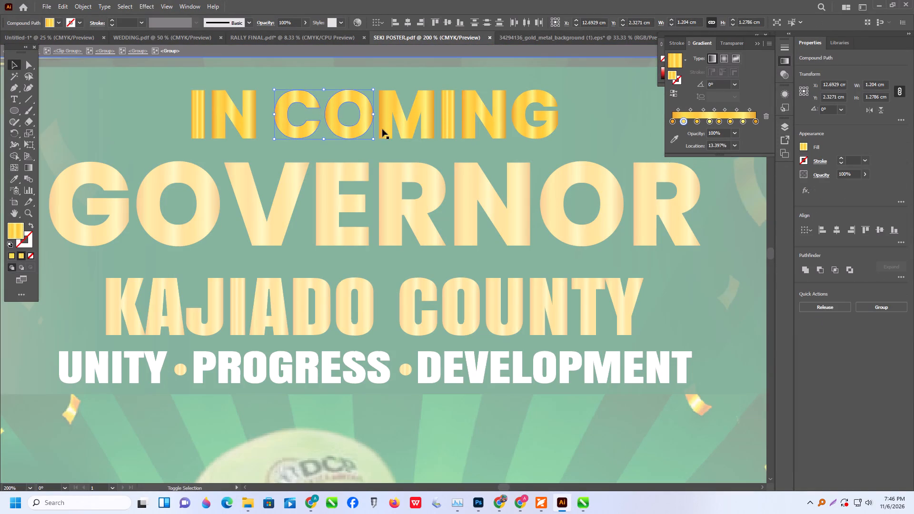
{"action": "left_click", "coordinate": [391, 126], "text": "shift"}
{"action": "left_click", "coordinate": [451, 119], "text": "shift"}
{"action": "left_click", "coordinate": [479, 111], "text": "shift"}
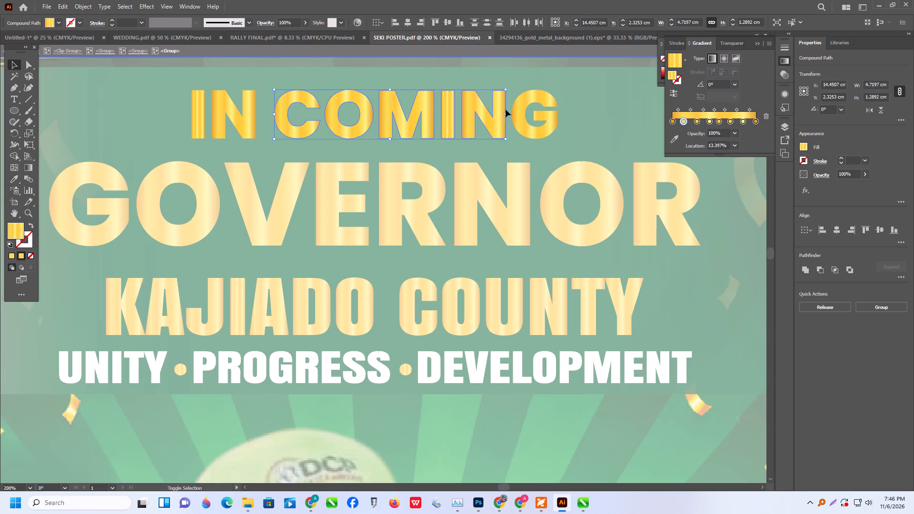
{"action": "left_click", "coordinate": [521, 109], "text": "shift"}
{"action": "key", "text": "ctrl+g"}
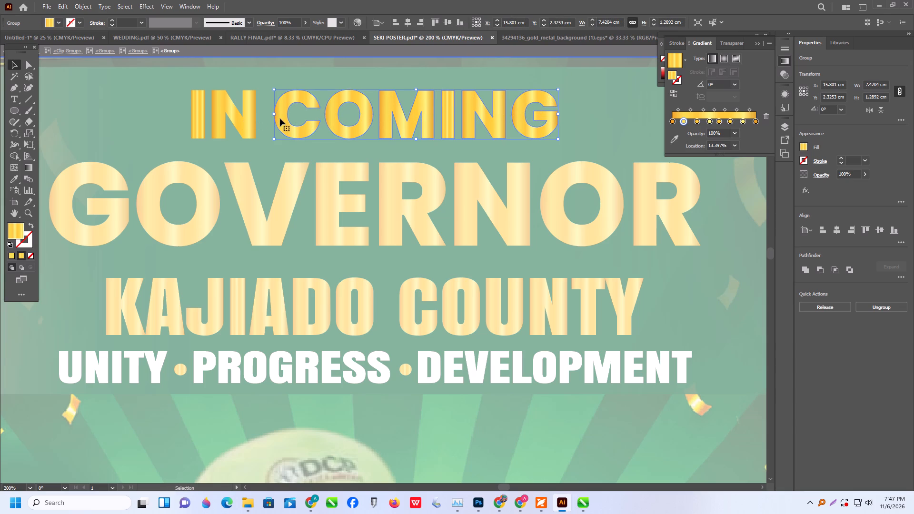
{"action": "left_click_drag", "start_coordinate": [280, 119], "coordinate": [267, 119]}
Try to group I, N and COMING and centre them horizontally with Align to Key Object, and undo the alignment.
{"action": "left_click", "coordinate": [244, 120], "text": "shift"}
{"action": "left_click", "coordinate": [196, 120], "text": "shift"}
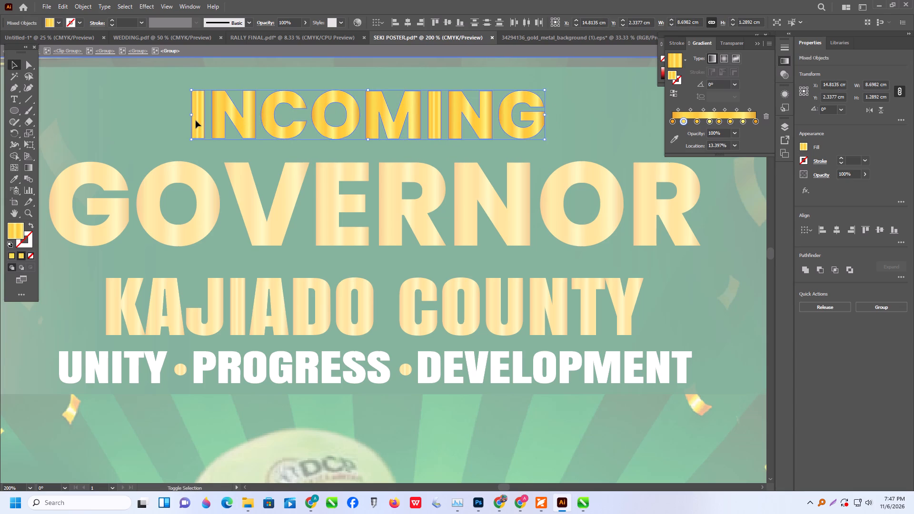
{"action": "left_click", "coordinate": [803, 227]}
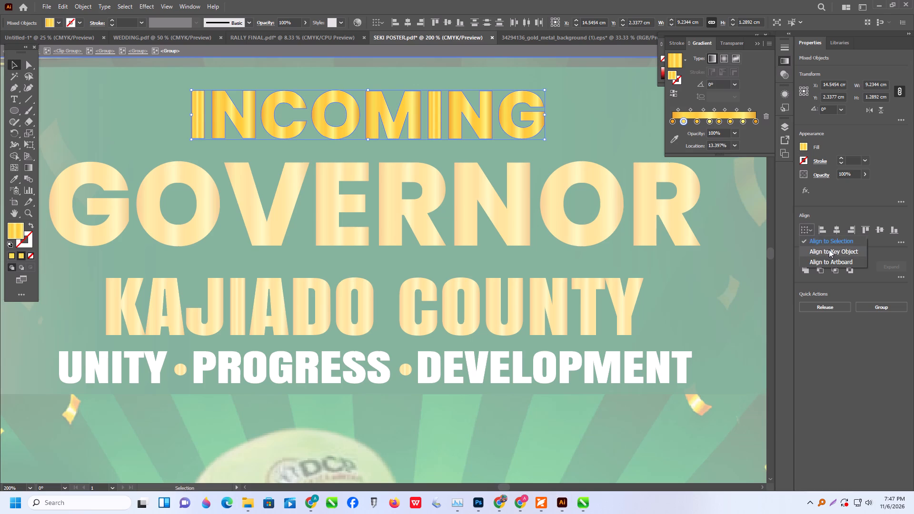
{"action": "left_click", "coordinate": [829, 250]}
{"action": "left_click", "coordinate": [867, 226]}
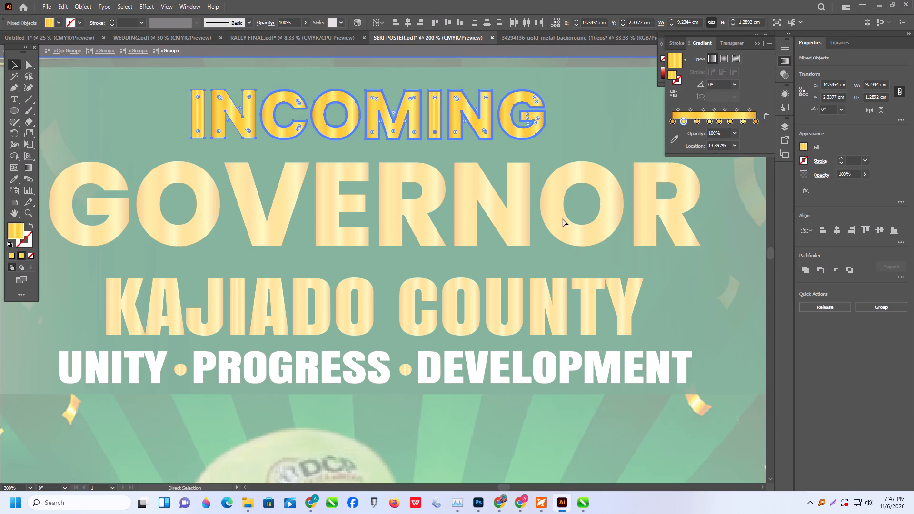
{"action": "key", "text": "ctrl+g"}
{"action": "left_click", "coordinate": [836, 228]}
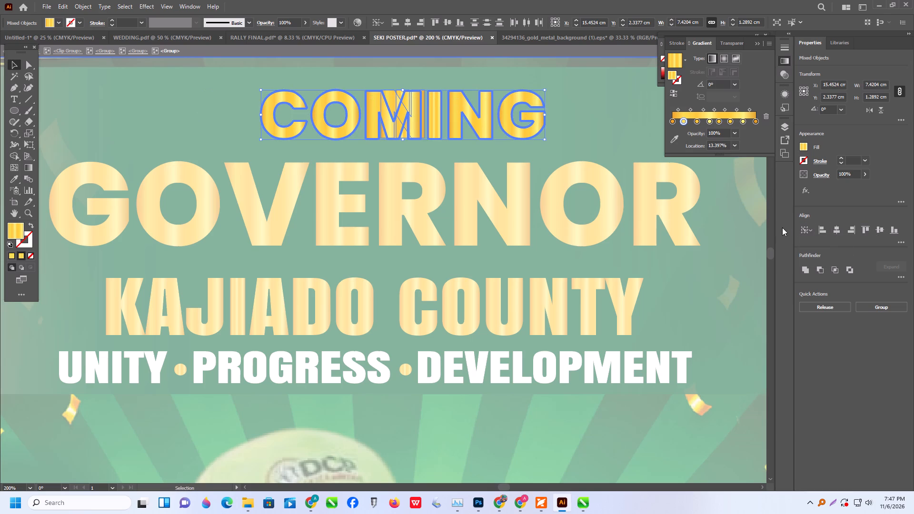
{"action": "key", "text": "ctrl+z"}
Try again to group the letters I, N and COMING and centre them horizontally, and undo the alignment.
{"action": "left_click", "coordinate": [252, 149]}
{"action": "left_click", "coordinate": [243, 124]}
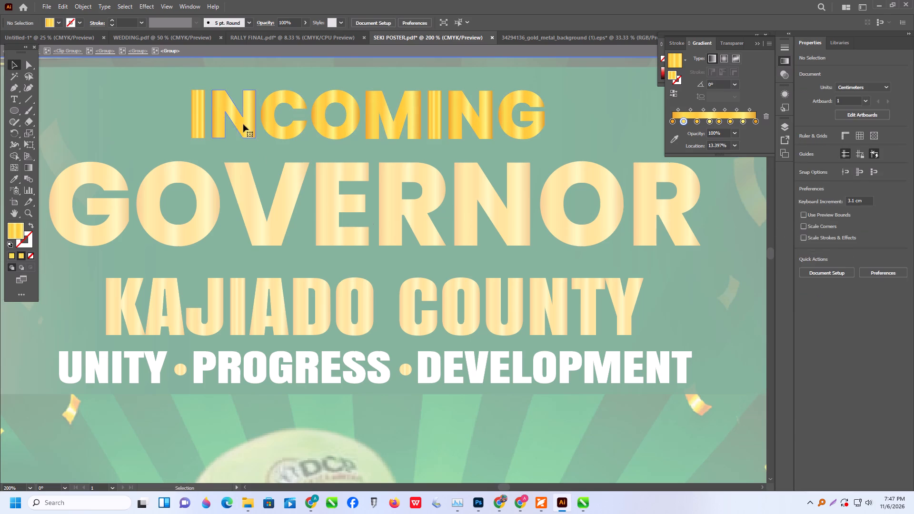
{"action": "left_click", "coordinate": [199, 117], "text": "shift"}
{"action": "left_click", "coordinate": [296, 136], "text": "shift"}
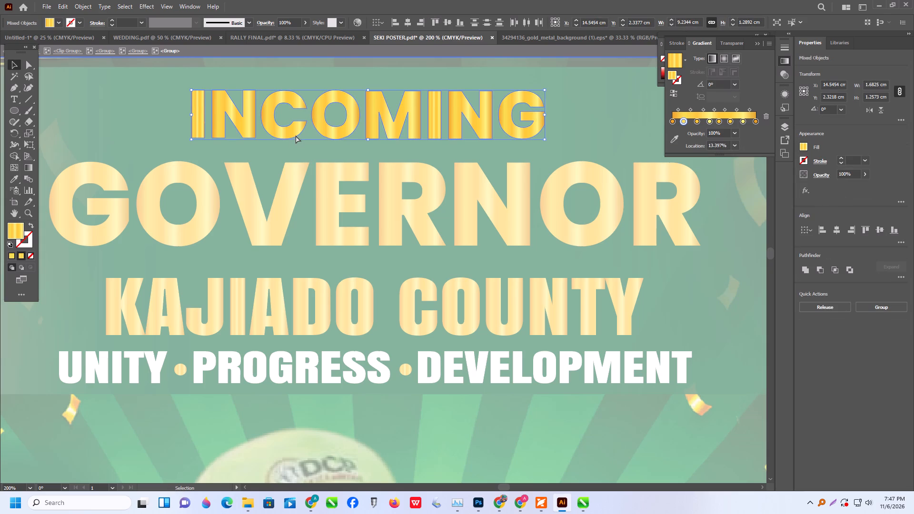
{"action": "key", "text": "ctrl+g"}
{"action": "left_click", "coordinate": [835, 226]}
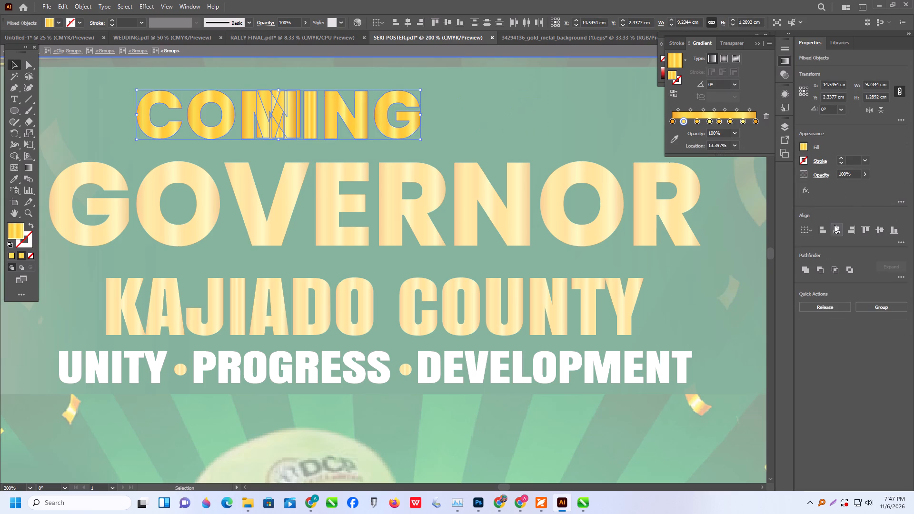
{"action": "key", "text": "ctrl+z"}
Group the letters I and N at the start of the INCOMING line.
{"action": "left_click", "coordinate": [595, 154]}
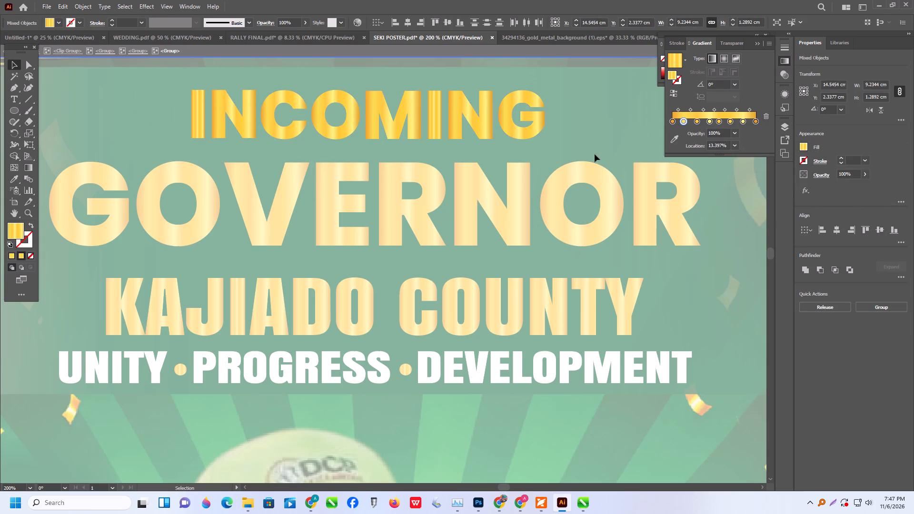
{"action": "left_click", "coordinate": [247, 129]}
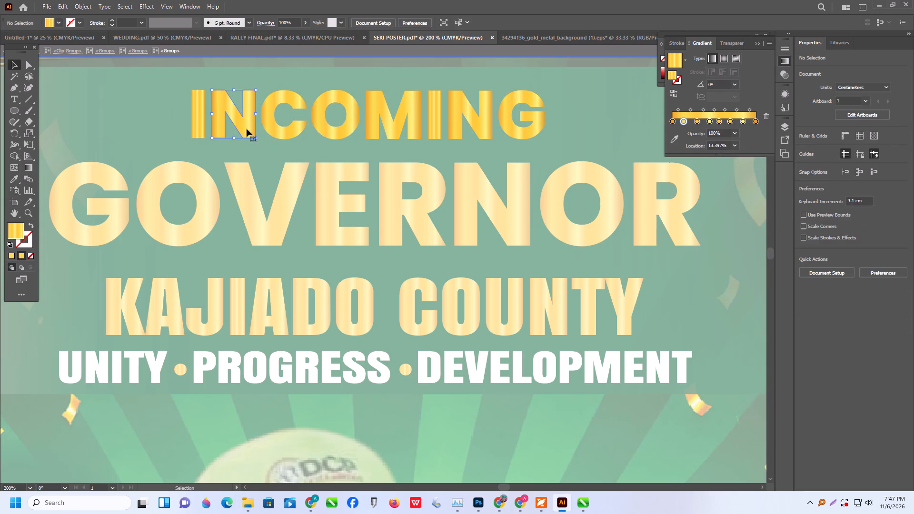
{"action": "left_click", "coordinate": [200, 128], "text": "shift"}
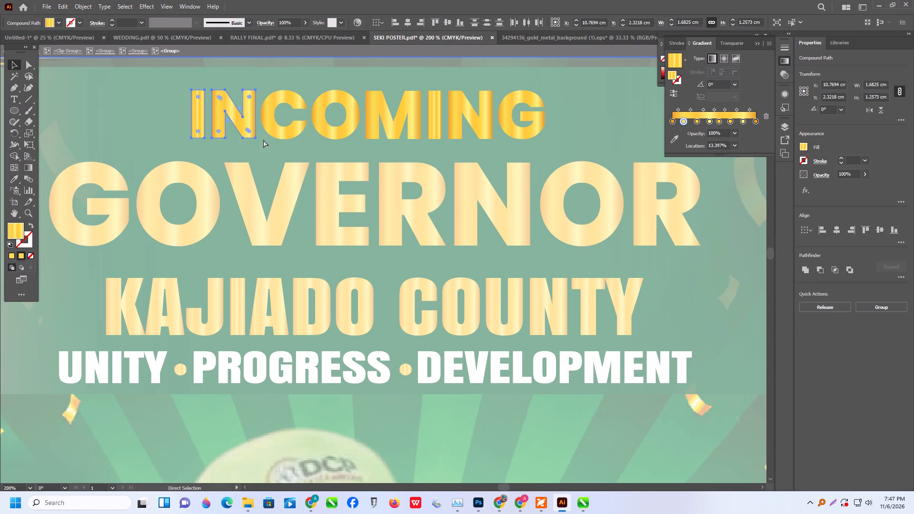
{"action": "key", "text": "ctrl+g"}
Group the IN and COMING letter groups together as one word and check how they select.
{"action": "left_click", "coordinate": [268, 151]}
{"action": "left_click", "coordinate": [258, 126]}
{"action": "left_click", "coordinate": [246, 123]}
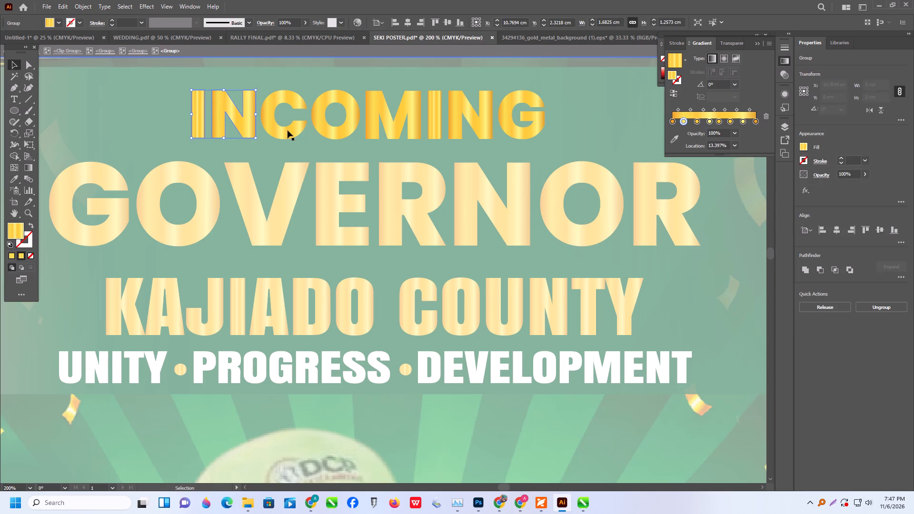
{"action": "left_click", "coordinate": [287, 130], "text": "shift"}
{"action": "key", "text": "ctrl+g"}
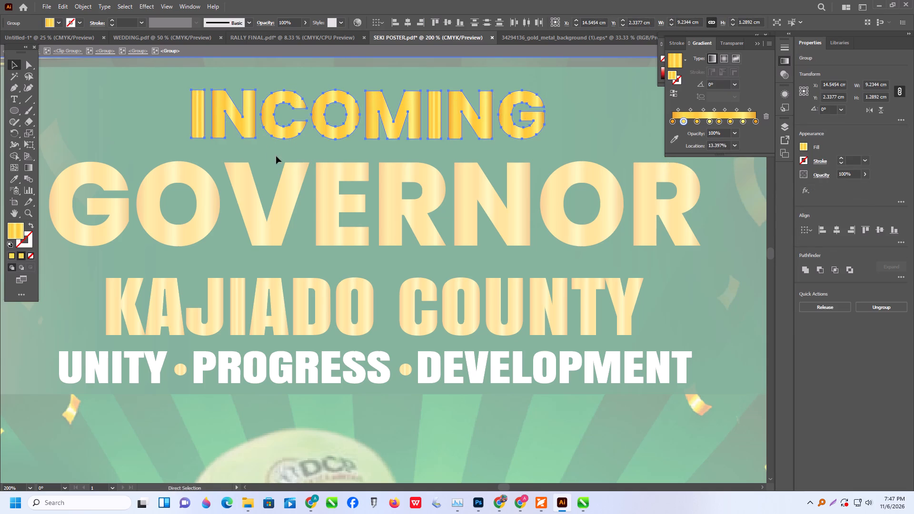
{"action": "left_click", "coordinate": [276, 156]}
{"action": "left_click", "coordinate": [290, 129]}
{"action": "left_click", "coordinate": [252, 128], "text": "shift"}
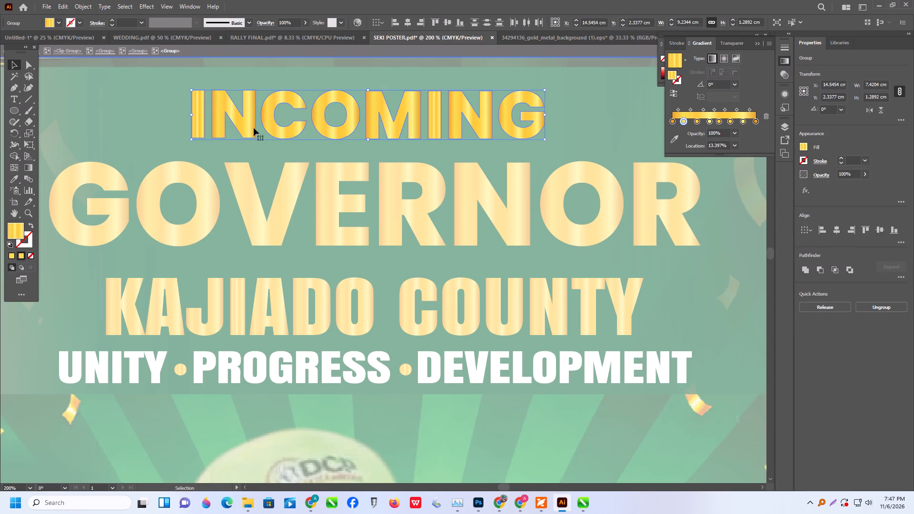
{"action": "key", "text": "ctrl+g"}
{"action": "left_click", "coordinate": [264, 150]}
{"action": "left_click", "coordinate": [246, 130]}
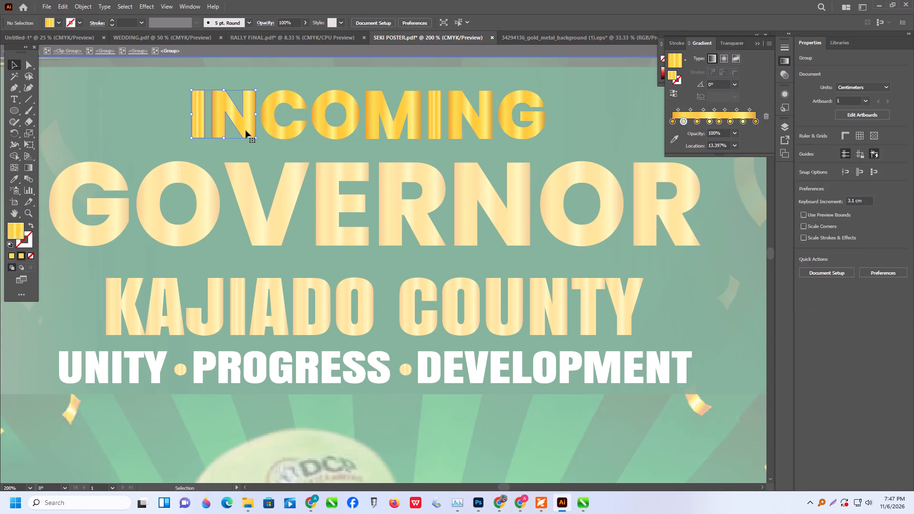
{"action": "left_click", "coordinate": [286, 149]}
Reopen the nested title group, group the whole word INCOMING, and leave isolation mode.
{"action": "scroll", "coordinate": [346, 159], "scroll_direction": "down", "scroll_amount": 4}
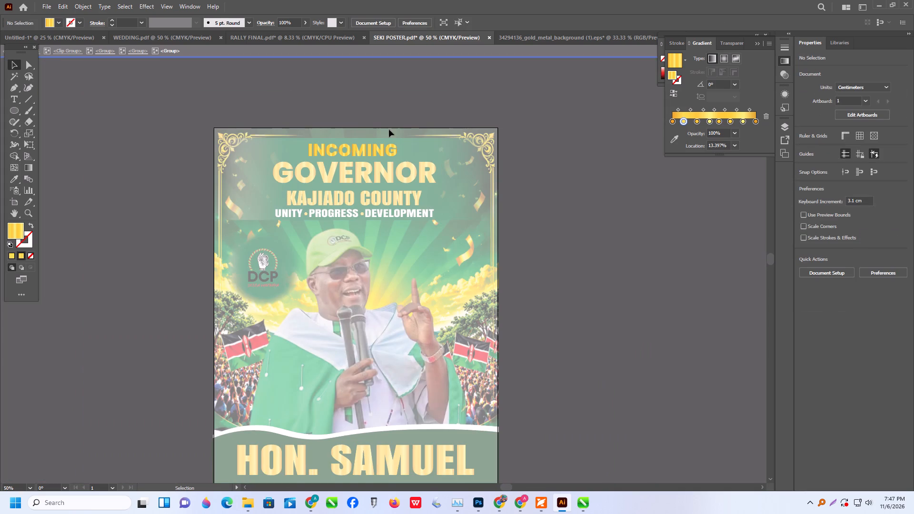
{"action": "triple_click", "coordinate": [381, 113]}
{"action": "scroll", "coordinate": [318, 158], "scroll_direction": "up", "scroll_amount": 2, "text": "alt"}
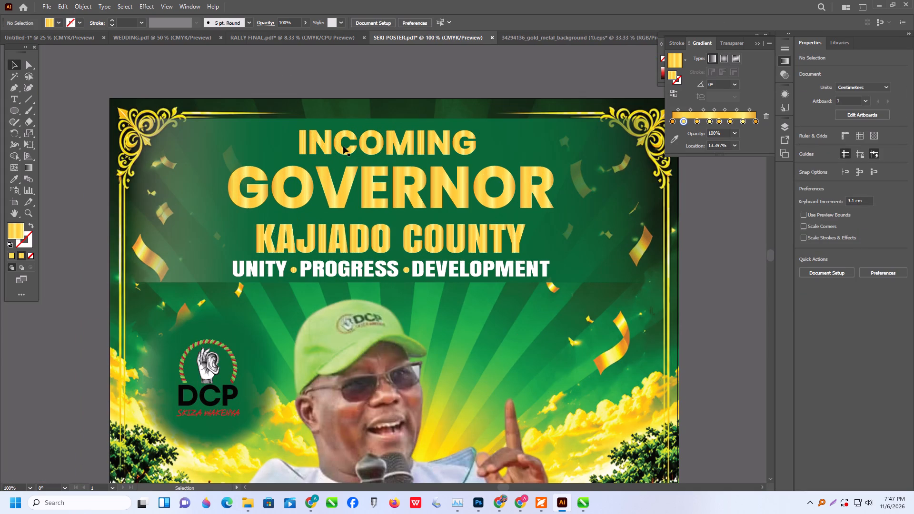
{"action": "triple_click", "coordinate": [339, 149]}
{"action": "triple_click", "coordinate": [339, 149]}
{"action": "triple_click", "coordinate": [339, 149]}
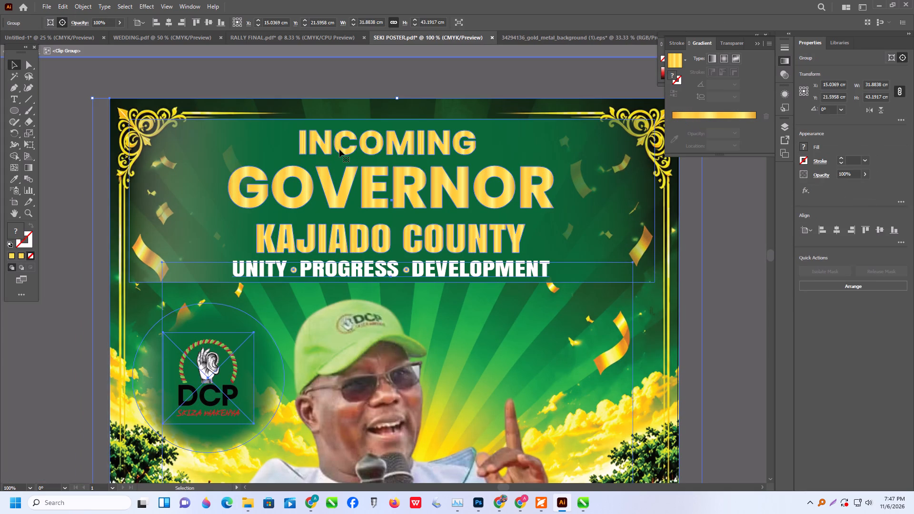
{"action": "triple_click", "coordinate": [339, 149]}
{"action": "triple_click", "coordinate": [343, 149]}
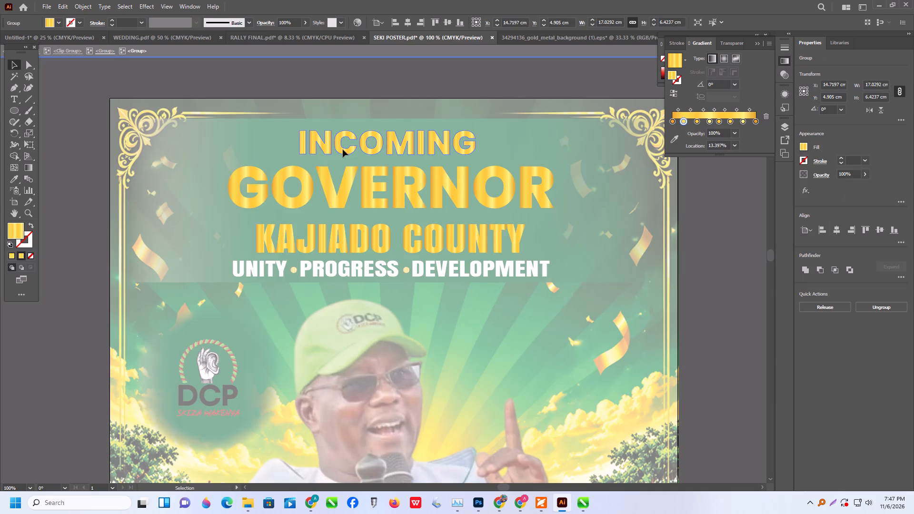
{"action": "key", "text": "ctrl+g"}
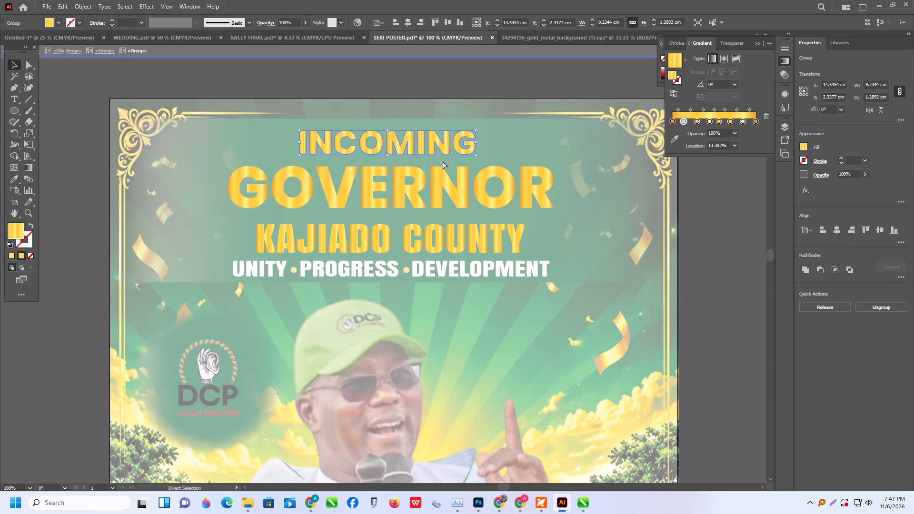
{"action": "triple_click", "coordinate": [304, 85]}
{"action": "left_click", "coordinate": [304, 85]}
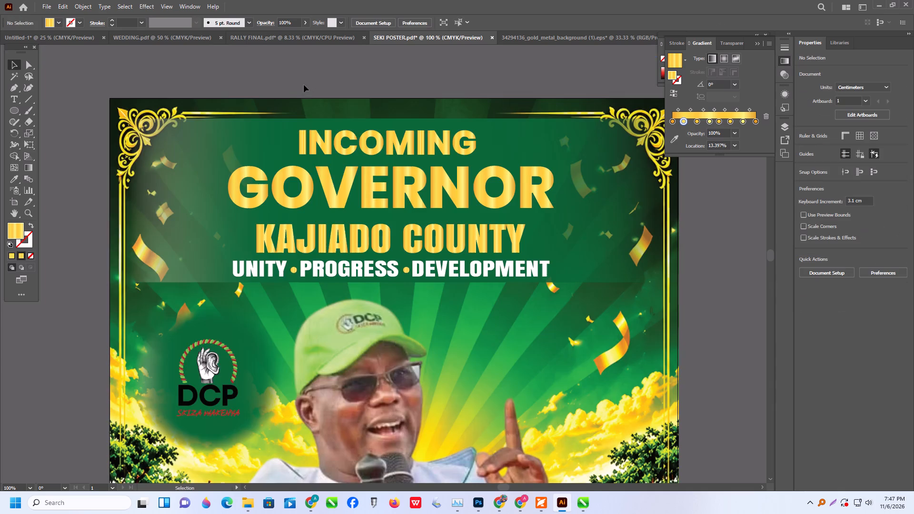
Save the corrected poster over SEKI POSTER as an Adobe PDF in the ALEKH folder, using the Custom preset settings.
{"action": "scroll", "coordinate": [368, 155], "scroll_direction": "down", "scroll_amount": 7, "text": "alt"}
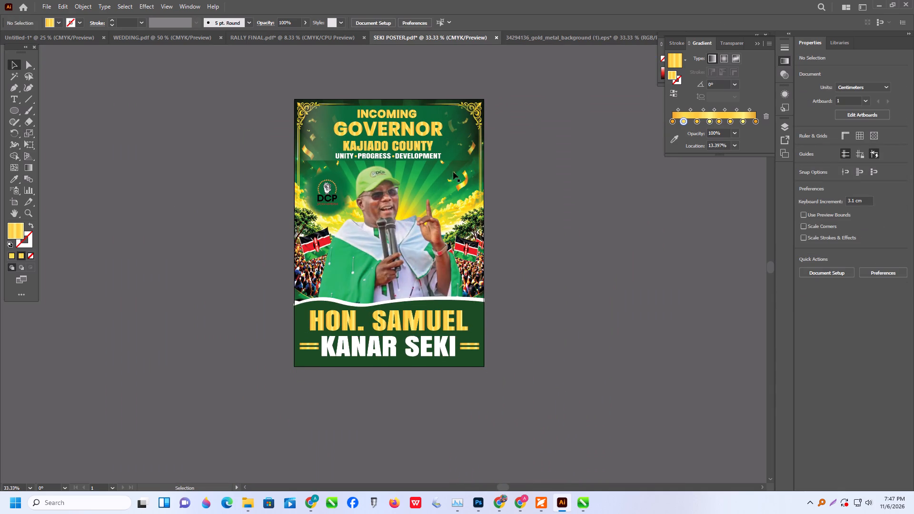
{"action": "left_click", "coordinate": [48, 5]}
{"action": "left_click", "coordinate": [87, 108]}
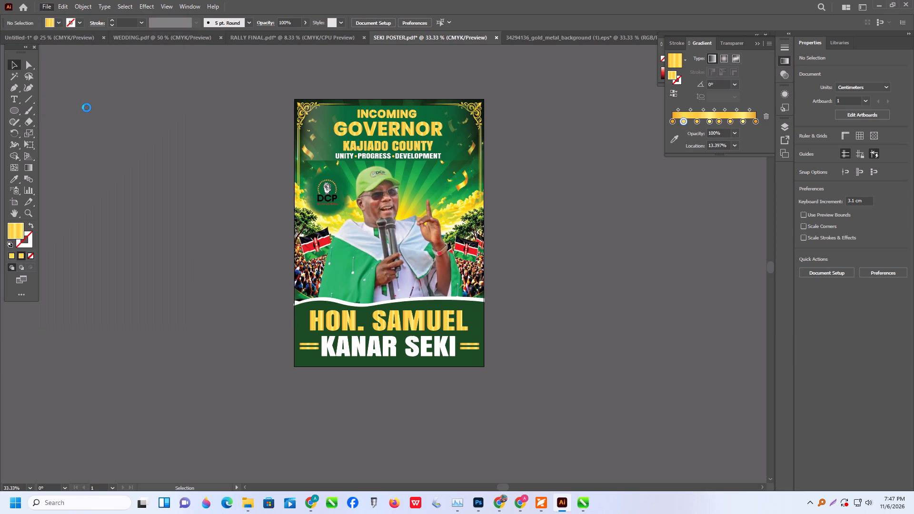
{"action": "left_click", "coordinate": [575, 396]}
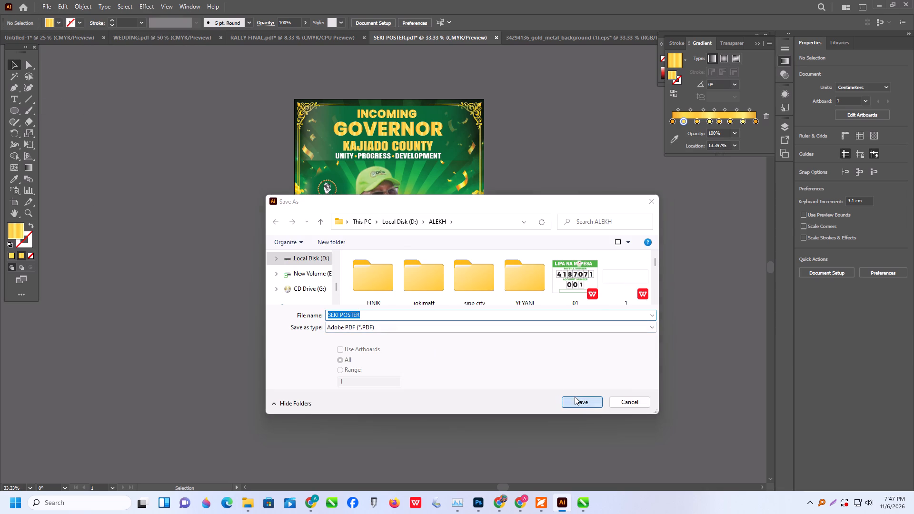
{"action": "left_click", "coordinate": [466, 286]}
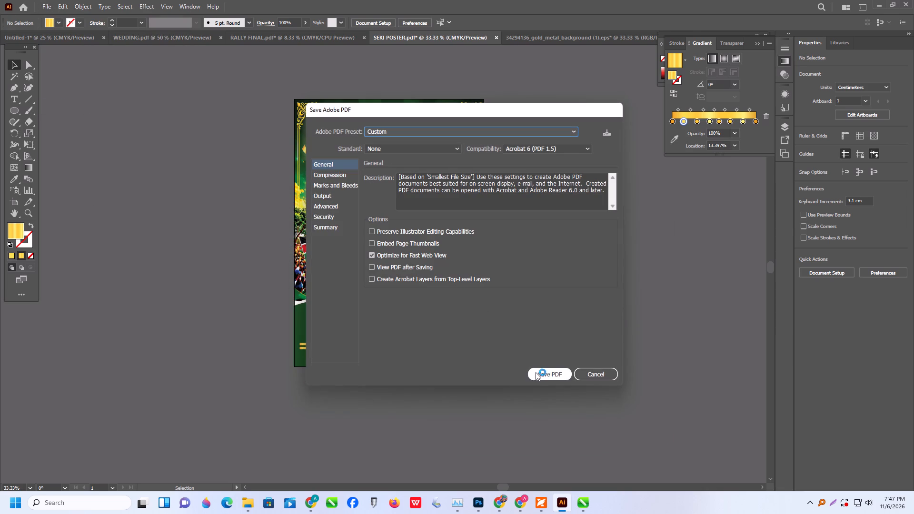
{"action": "left_click", "coordinate": [536, 372]}
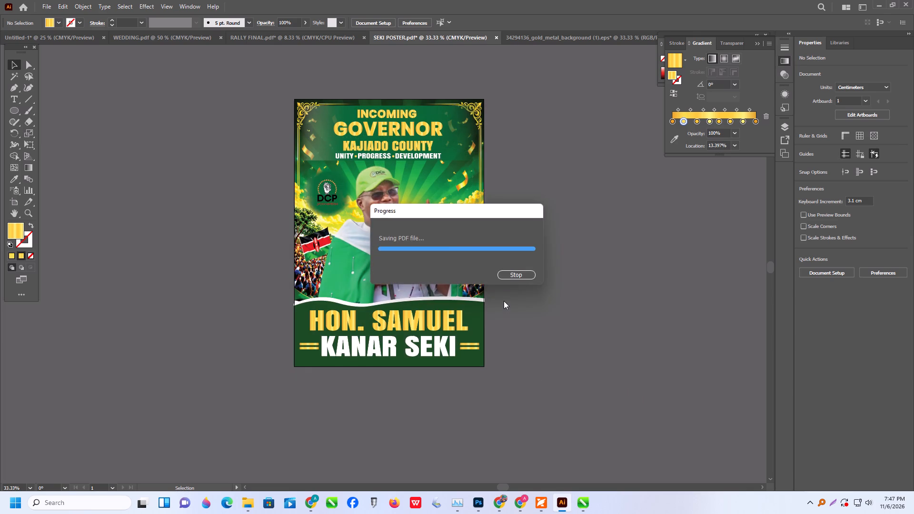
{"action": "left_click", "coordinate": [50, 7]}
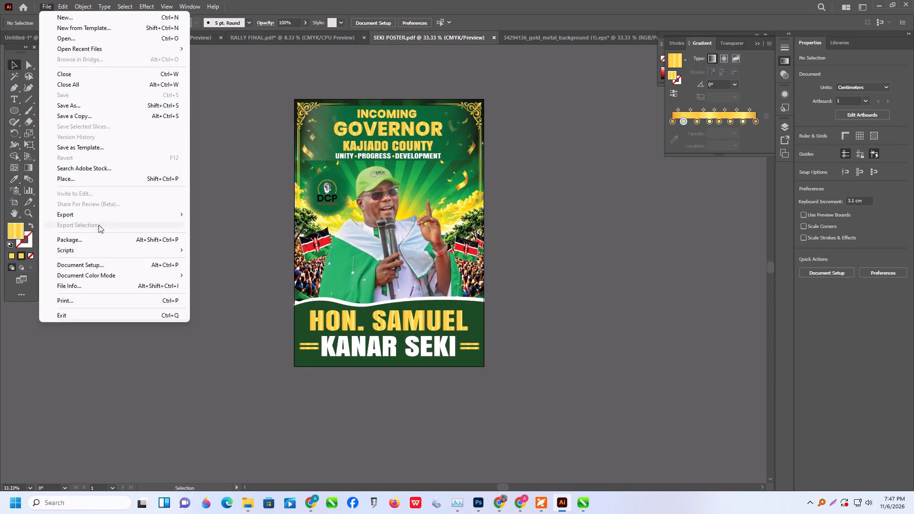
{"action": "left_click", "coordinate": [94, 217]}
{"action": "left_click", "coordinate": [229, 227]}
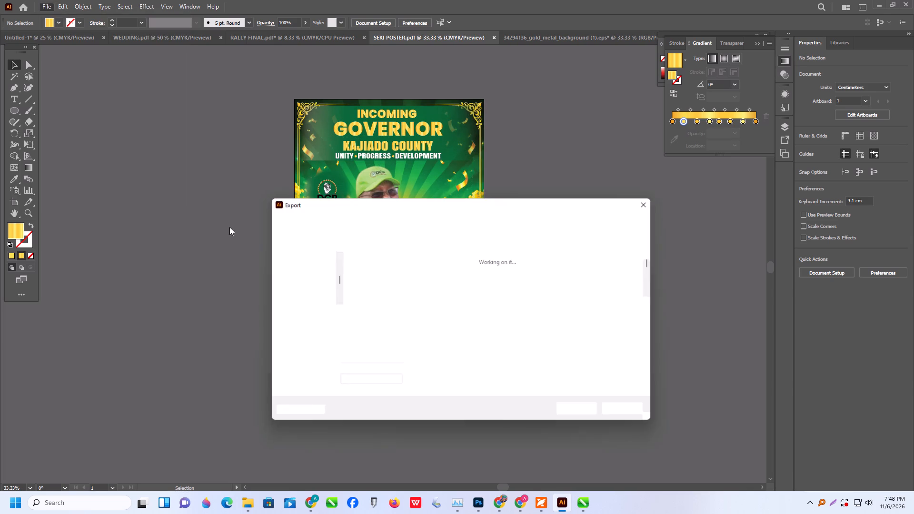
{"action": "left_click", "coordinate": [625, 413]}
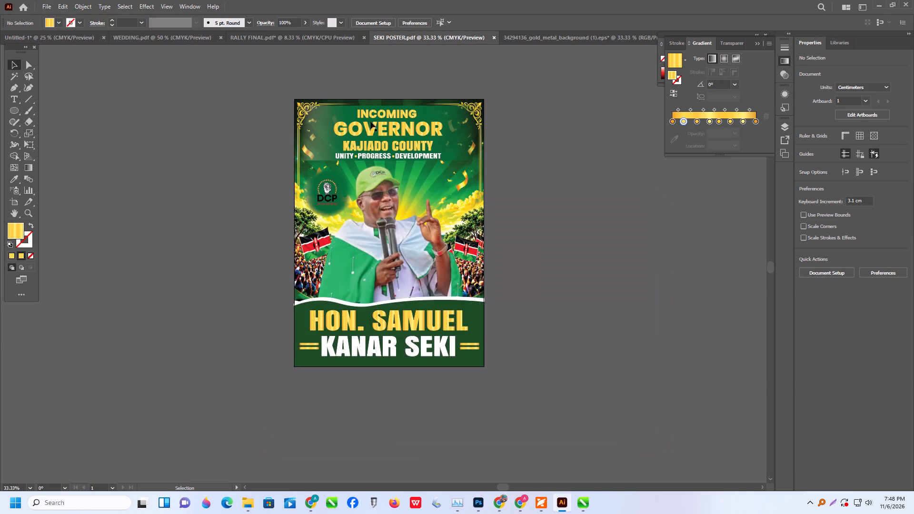
Export the corrected poster with artboards as a JPEG named SEKI POSTER in the ALEKH folder, using the RGB colour model.
{"action": "scroll", "coordinate": [341, 107], "scroll_direction": "up", "scroll_amount": 4, "text": "alt"}
{"action": "left_click", "coordinate": [43, 8]}
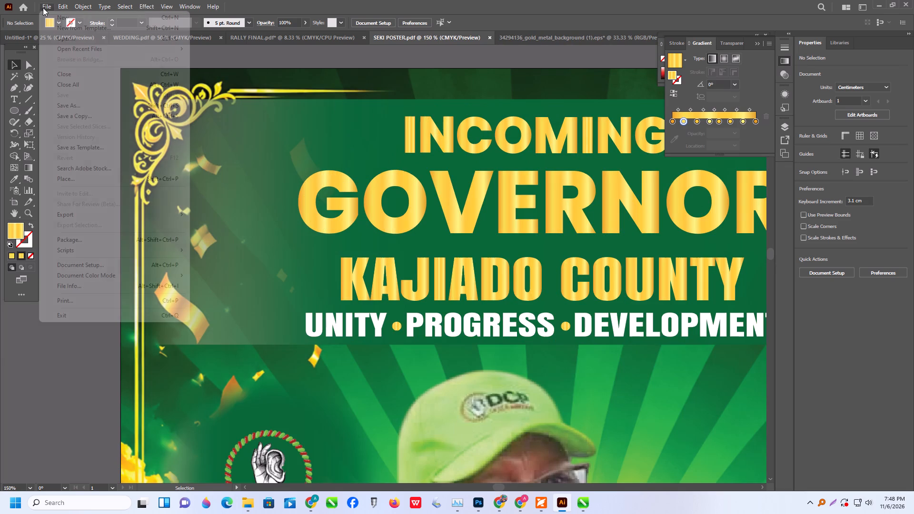
{"action": "left_click", "coordinate": [83, 216]}
{"action": "left_click", "coordinate": [241, 226]}
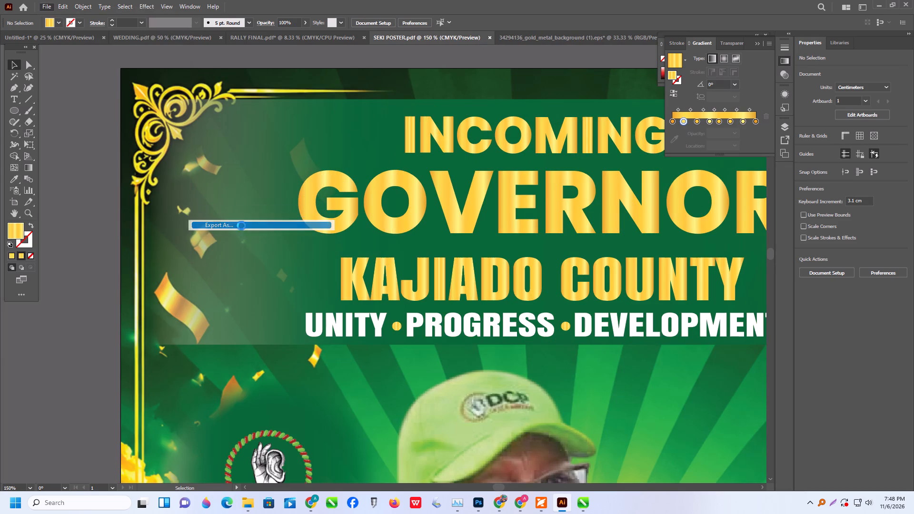
{"action": "left_click", "coordinate": [339, 349]}
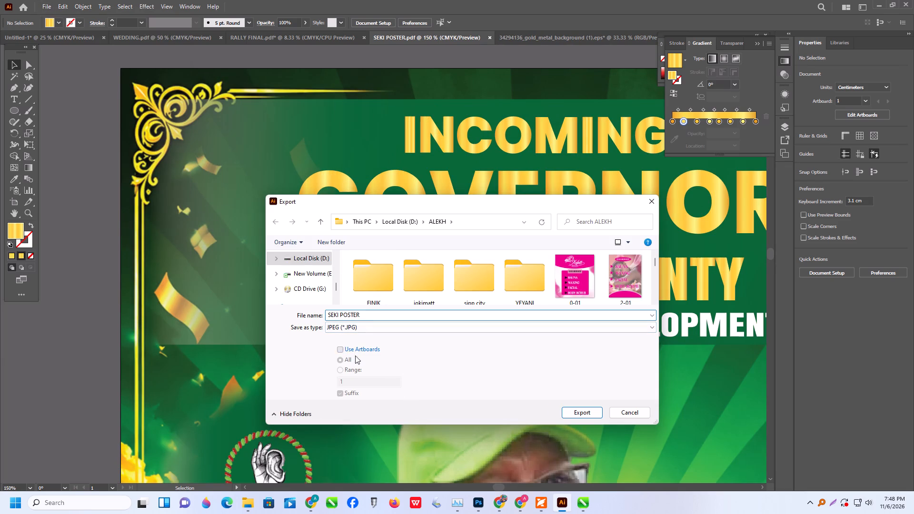
{"action": "left_click", "coordinate": [579, 413]}
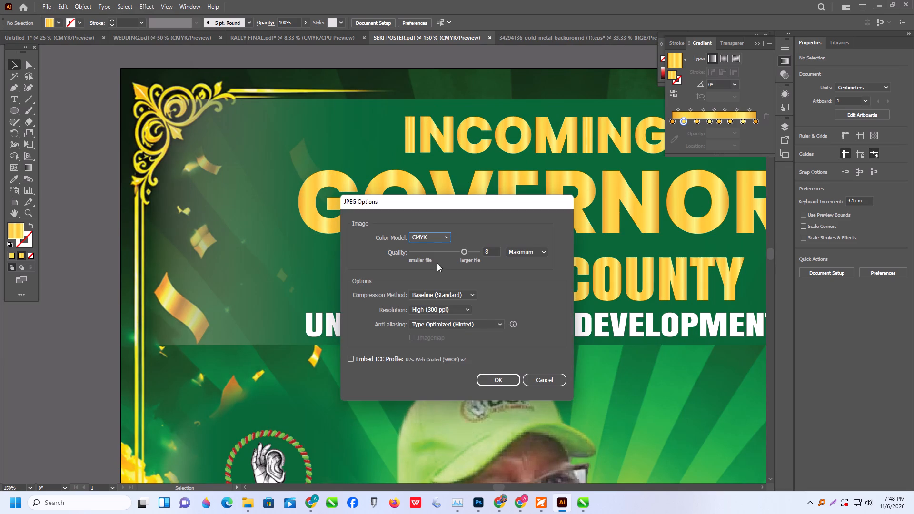
{"action": "left_click", "coordinate": [435, 232]}
{"action": "left_click", "coordinate": [432, 240]}
{"action": "left_click", "coordinate": [430, 248]}
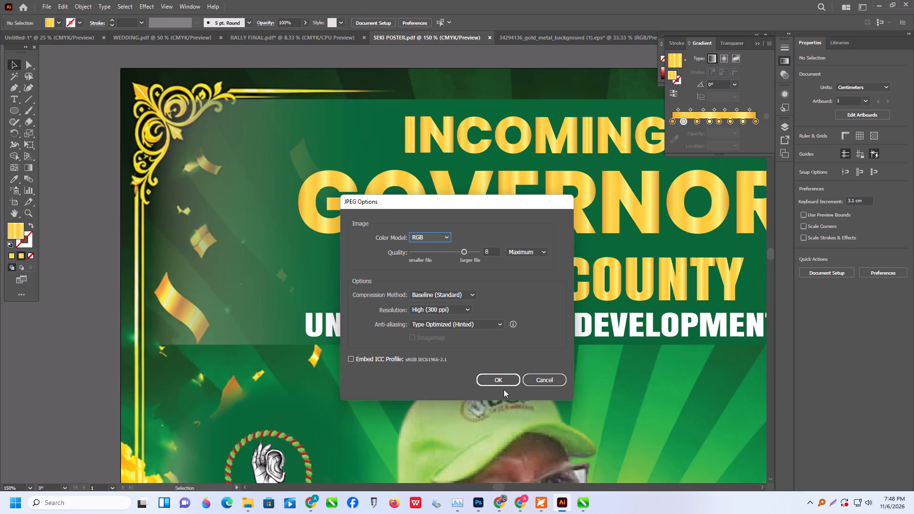